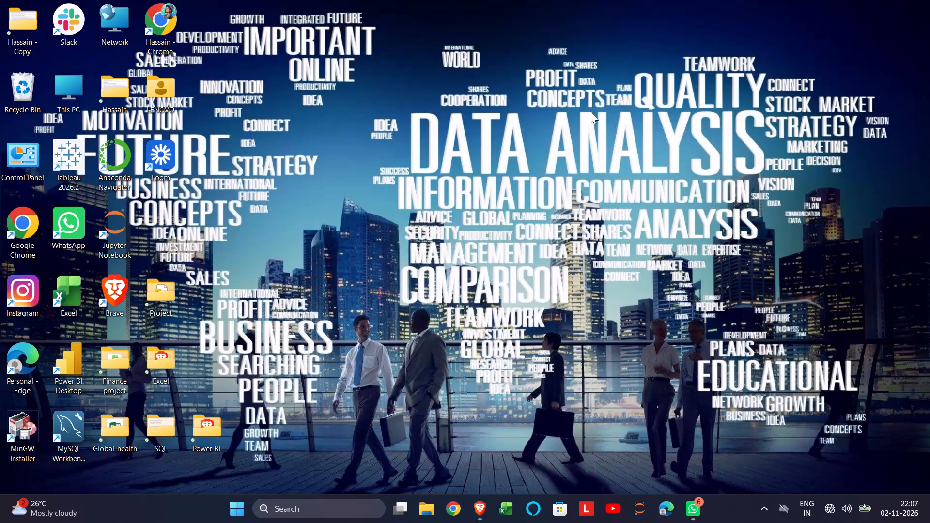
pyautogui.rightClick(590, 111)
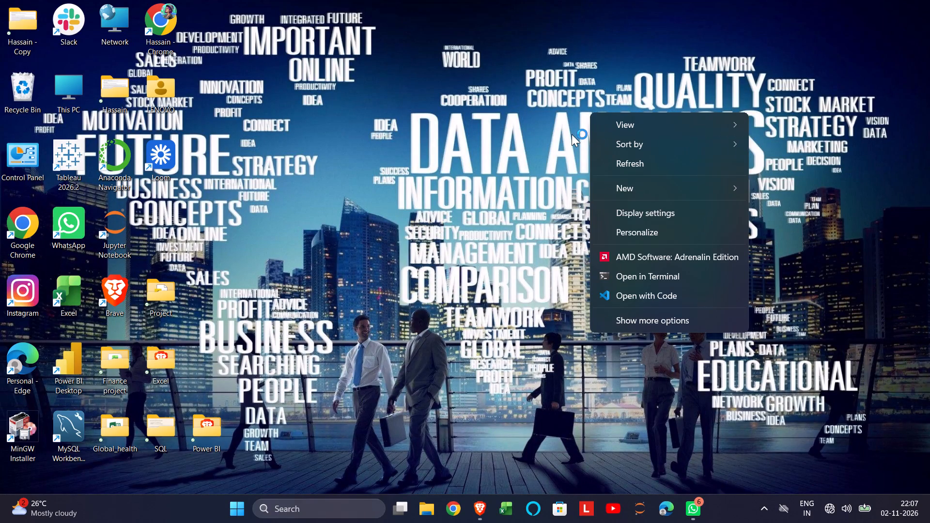
# Refresh the desktop.
pyautogui.click(640, 158)
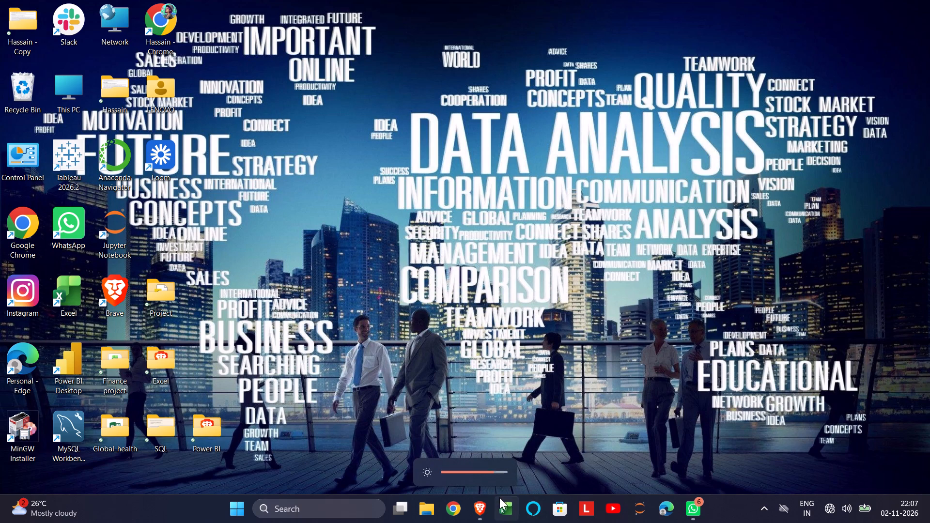
# Show the list of available Wi-Fi networks.
pyautogui.click(835, 512)
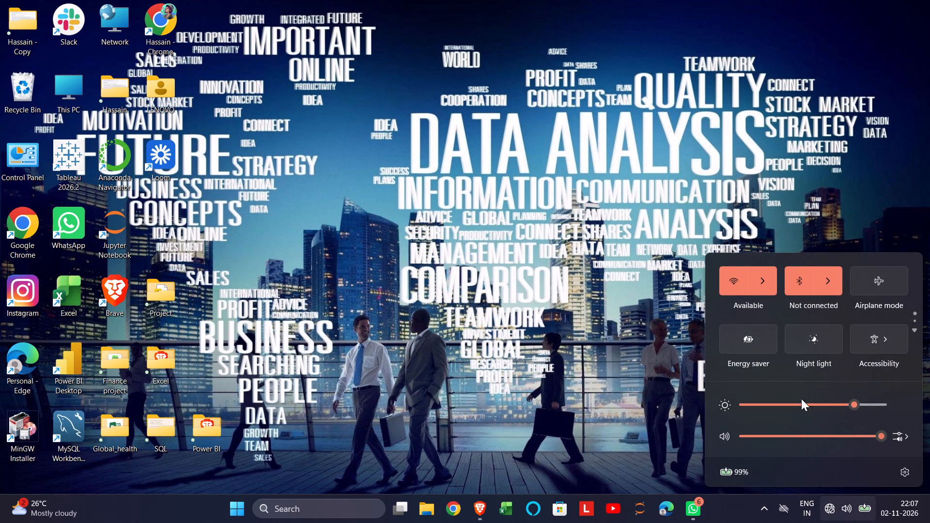
pyautogui.click(758, 279)
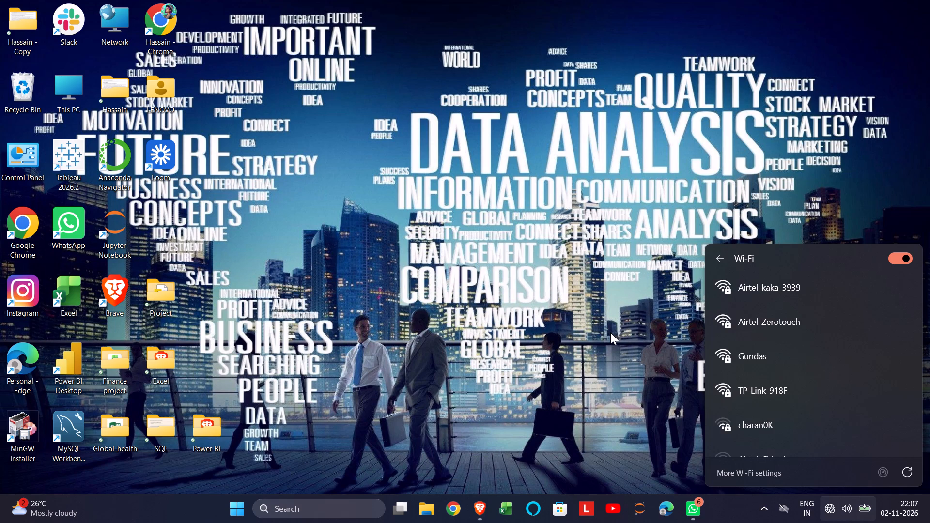
# Open Task Manager.
pyautogui.hotkey('ctrl', 'shift', 'Escape')
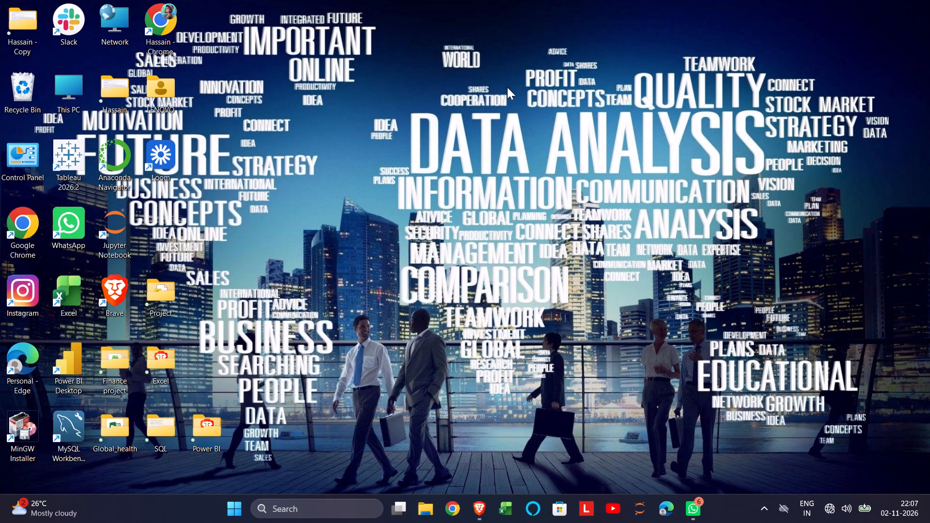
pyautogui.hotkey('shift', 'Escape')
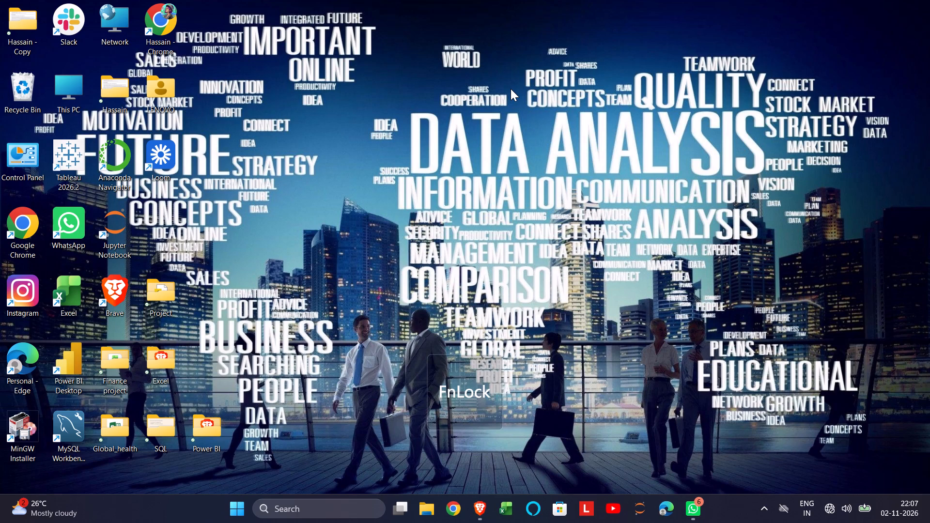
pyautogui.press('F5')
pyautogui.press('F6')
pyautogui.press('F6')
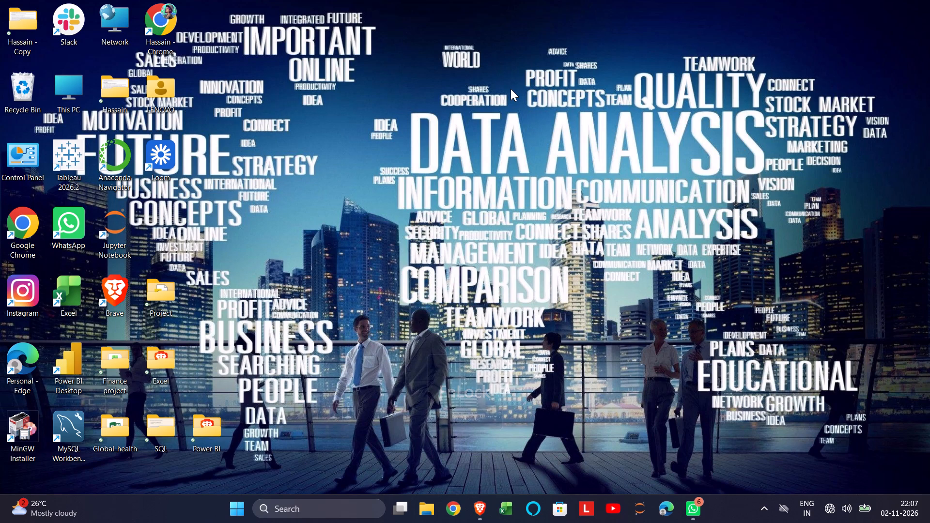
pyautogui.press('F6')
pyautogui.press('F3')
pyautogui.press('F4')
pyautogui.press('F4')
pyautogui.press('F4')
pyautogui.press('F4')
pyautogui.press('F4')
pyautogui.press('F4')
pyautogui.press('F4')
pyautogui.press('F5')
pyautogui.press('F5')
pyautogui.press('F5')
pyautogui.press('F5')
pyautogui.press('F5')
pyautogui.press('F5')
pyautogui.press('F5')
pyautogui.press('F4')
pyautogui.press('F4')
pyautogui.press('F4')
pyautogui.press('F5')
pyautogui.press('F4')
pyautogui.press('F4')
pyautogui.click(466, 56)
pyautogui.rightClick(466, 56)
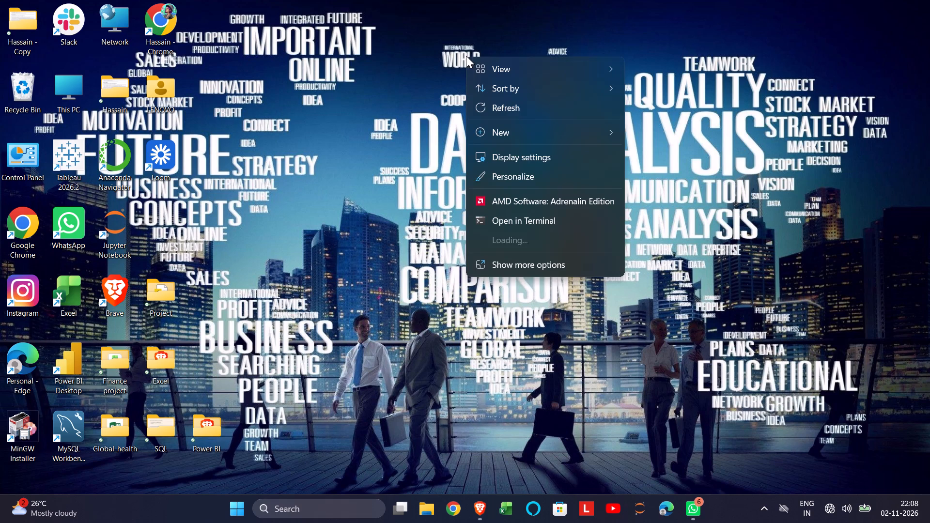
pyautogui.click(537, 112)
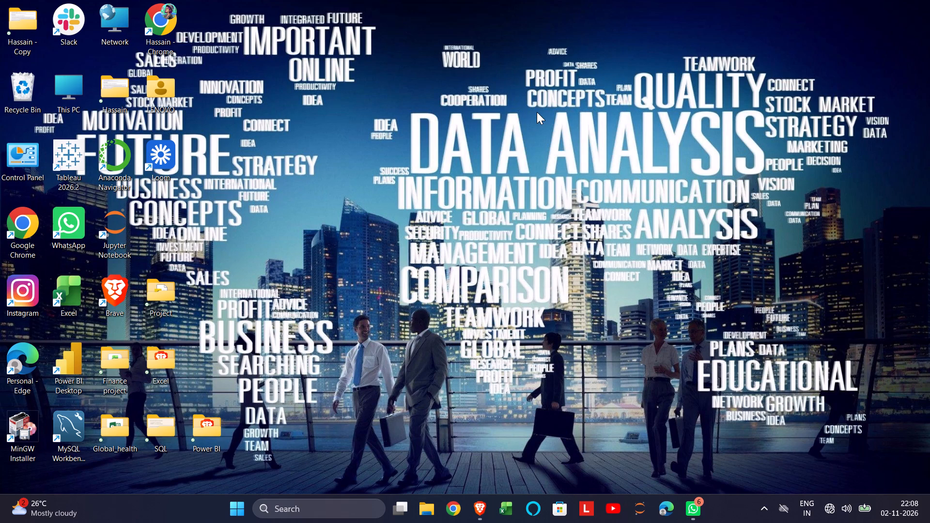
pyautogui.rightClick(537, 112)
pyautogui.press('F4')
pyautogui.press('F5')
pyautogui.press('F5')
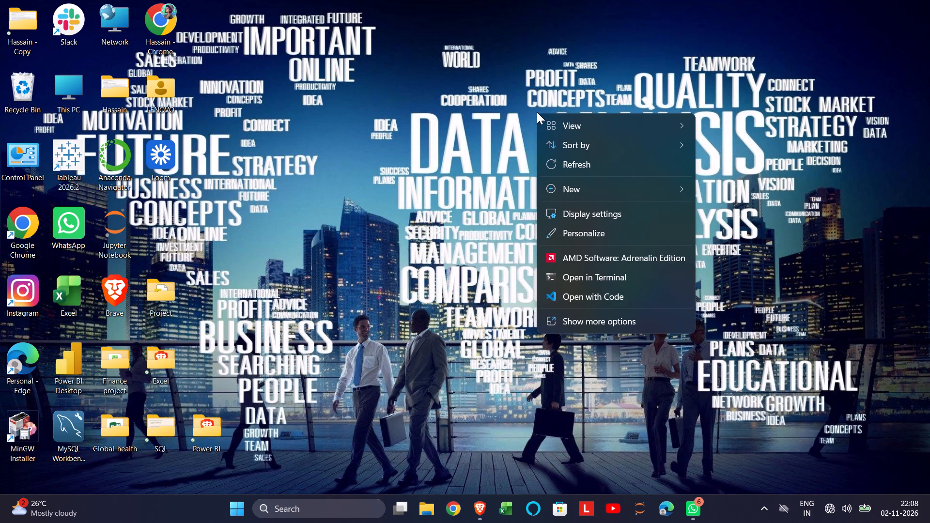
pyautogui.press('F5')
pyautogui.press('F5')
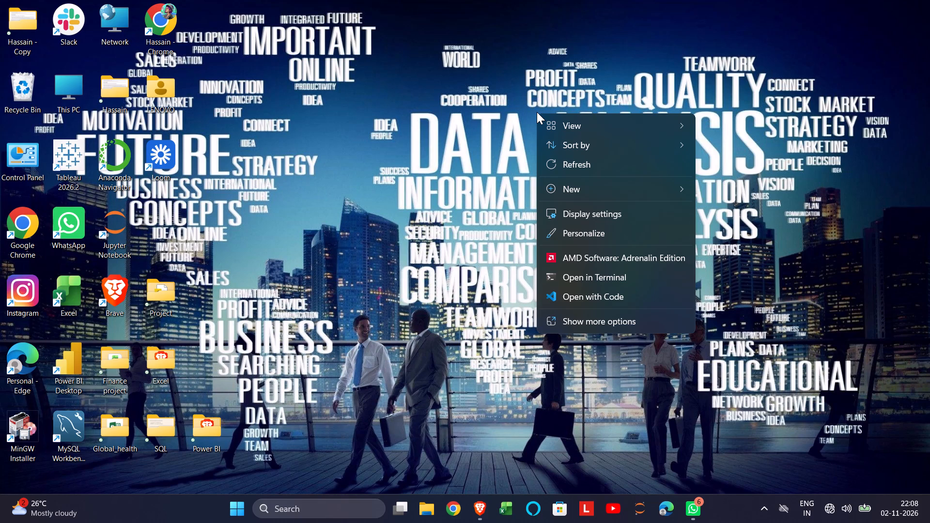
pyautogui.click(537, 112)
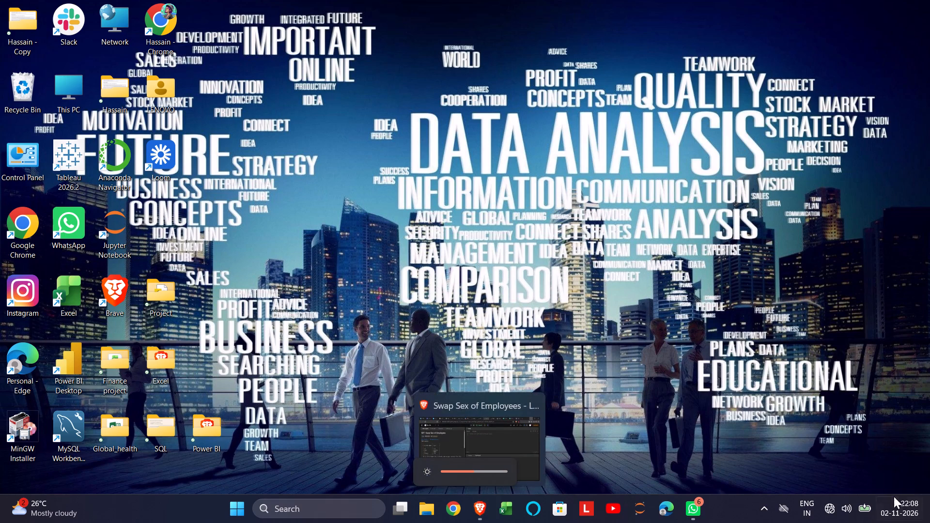
# Show the list of available Wi-Fi networks again.
pyautogui.click(830, 513)
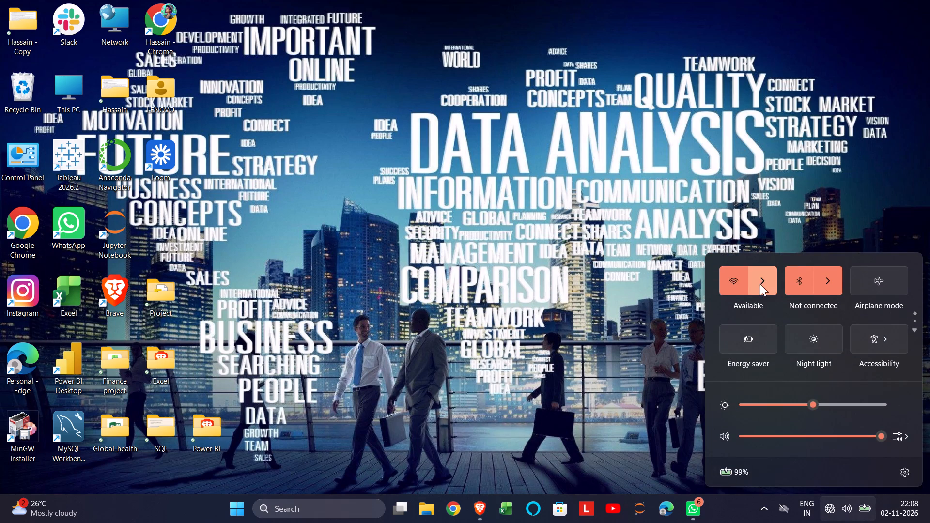
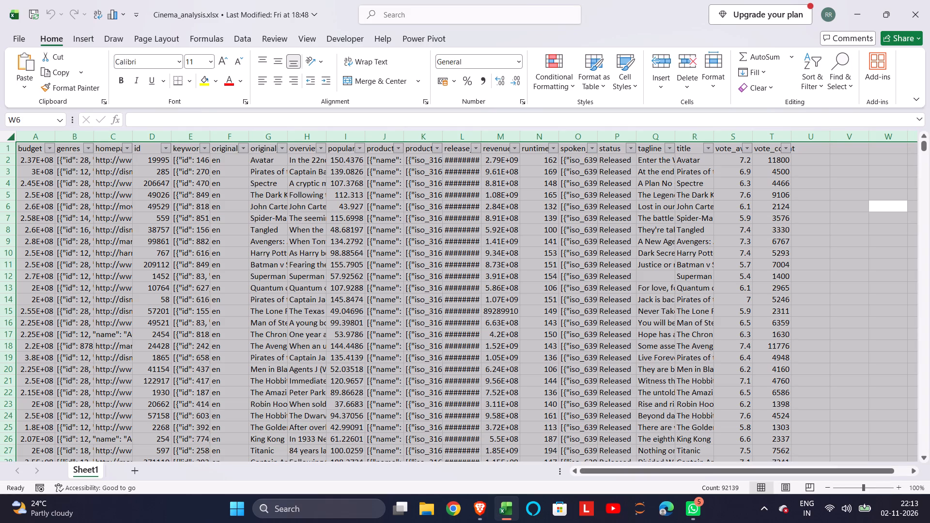
pyautogui.click(585, 122)
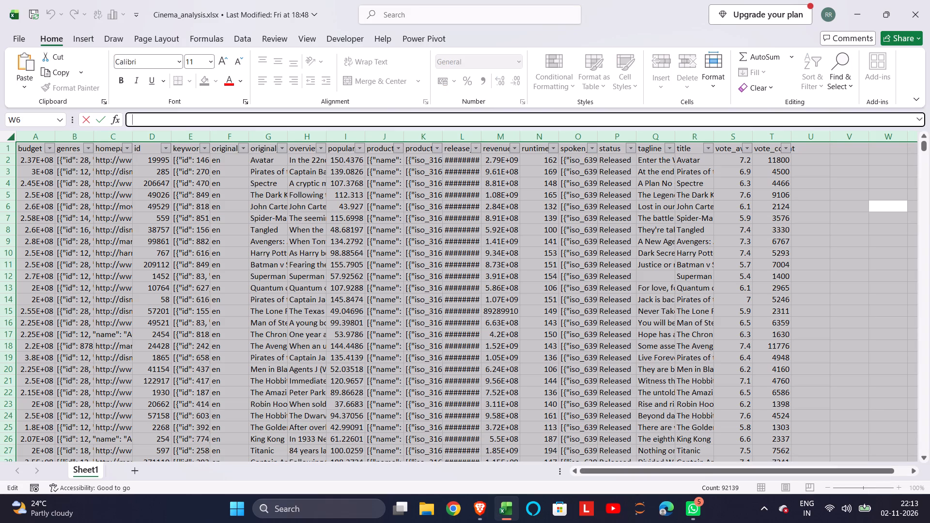
pyautogui.click(809, 193)
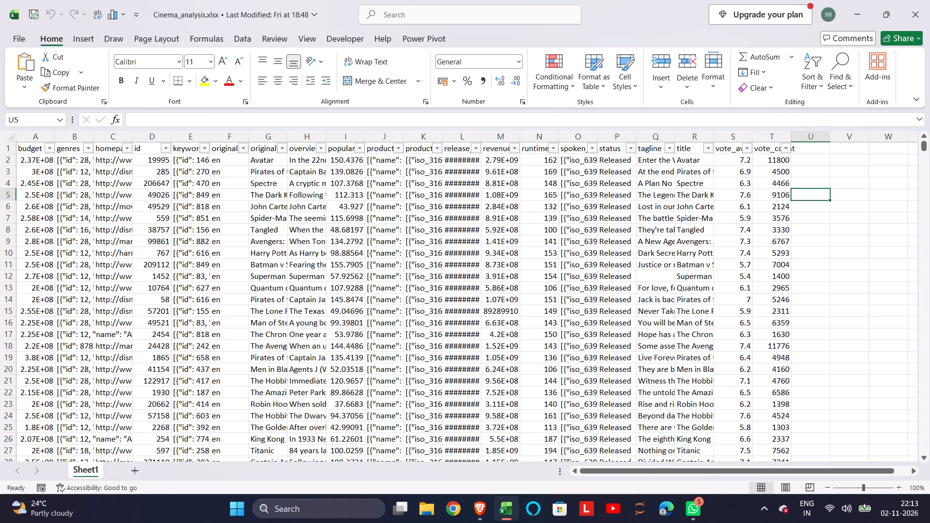
pyautogui.hotkey('ctrl', 'a')
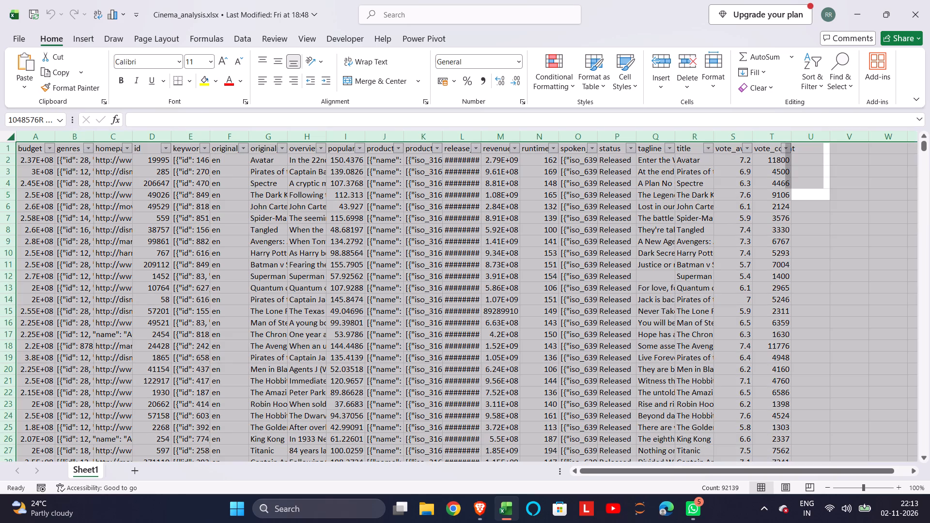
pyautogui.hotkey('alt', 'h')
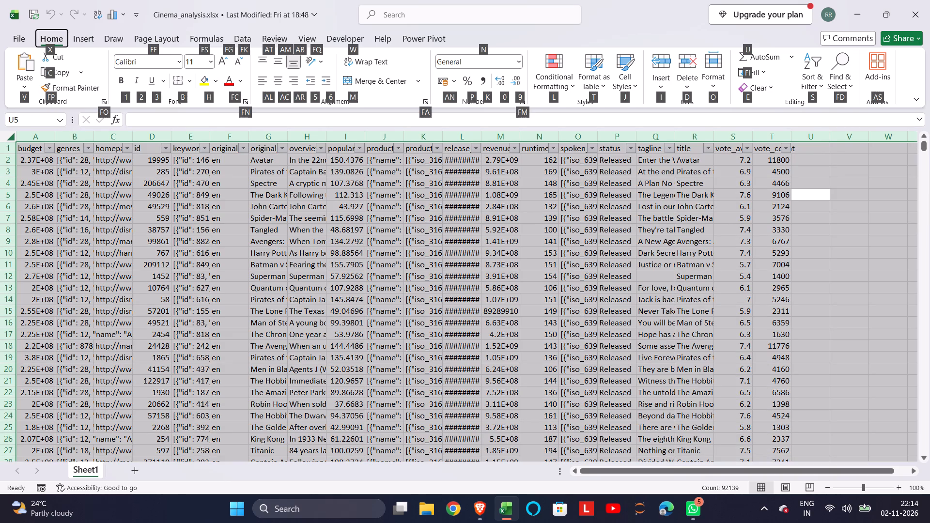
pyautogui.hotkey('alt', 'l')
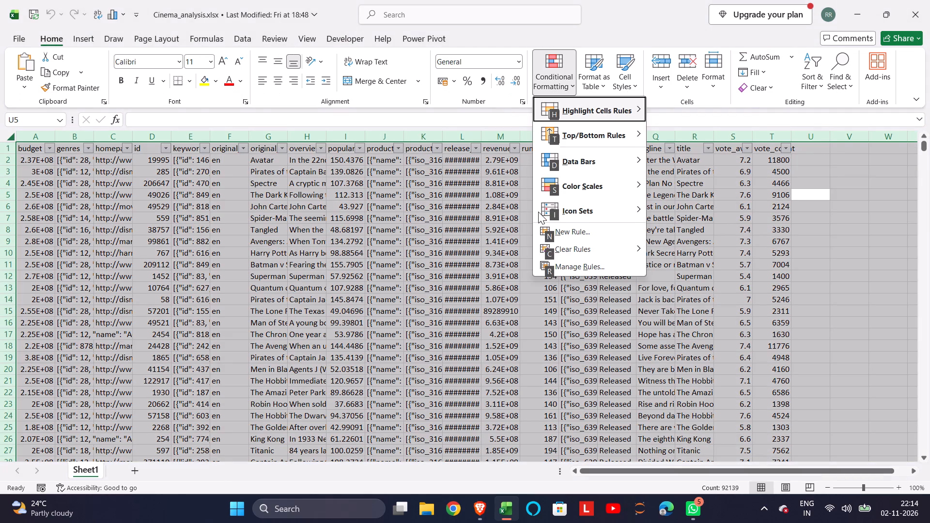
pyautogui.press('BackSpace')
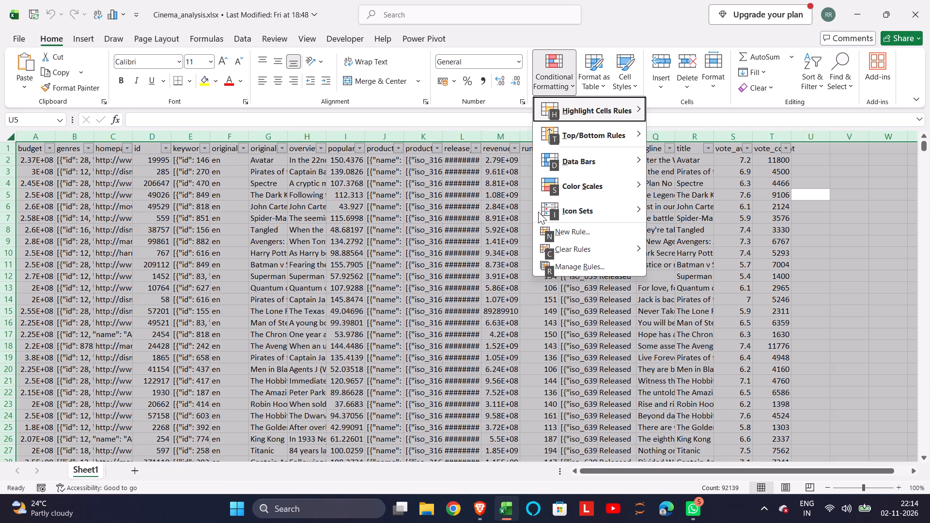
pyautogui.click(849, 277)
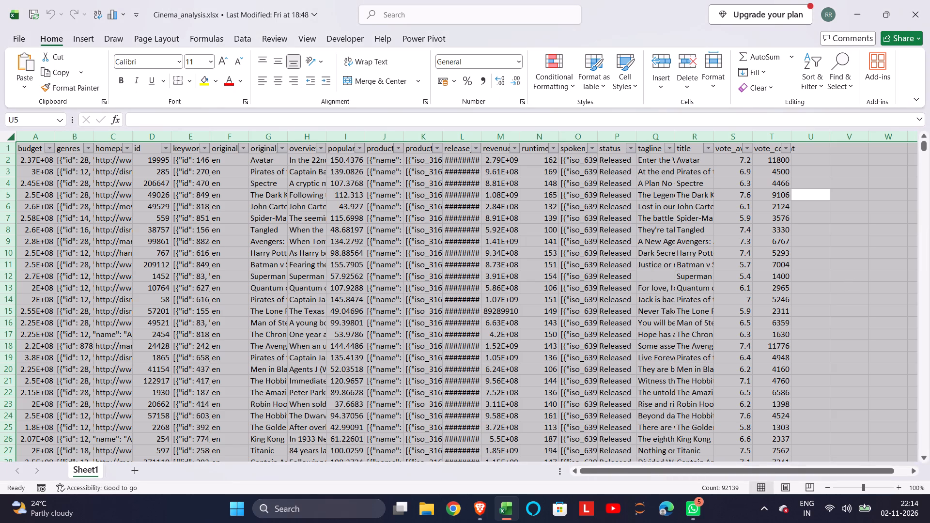
# AutoFit the column widths and row heights of the whole selected sheet, and clear the selection.
pyautogui.hotkey('alt', 'h')
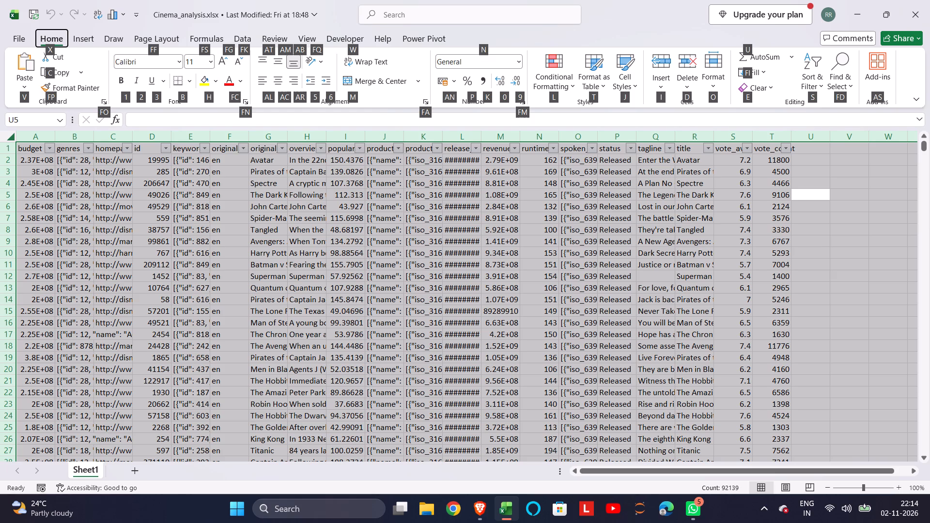
pyautogui.hotkey('alt', 'o')
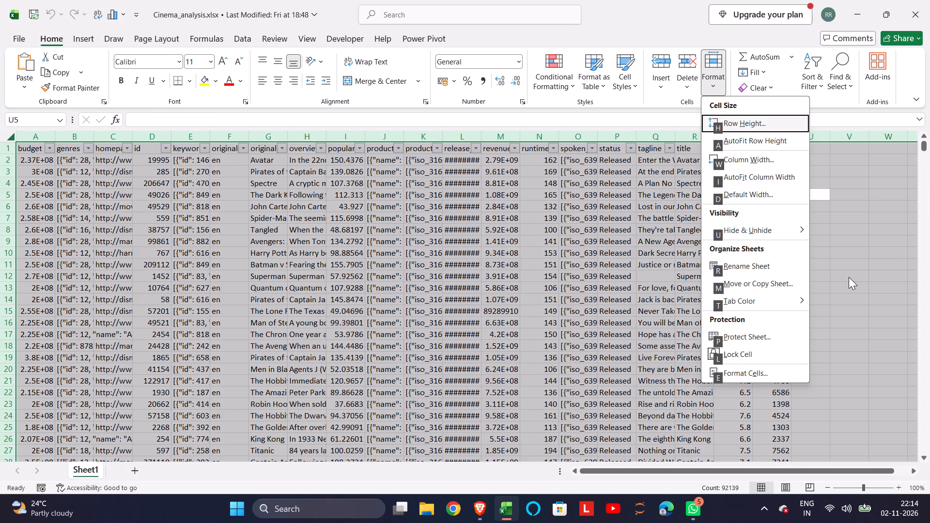
pyautogui.hotkey('alt', 'i')
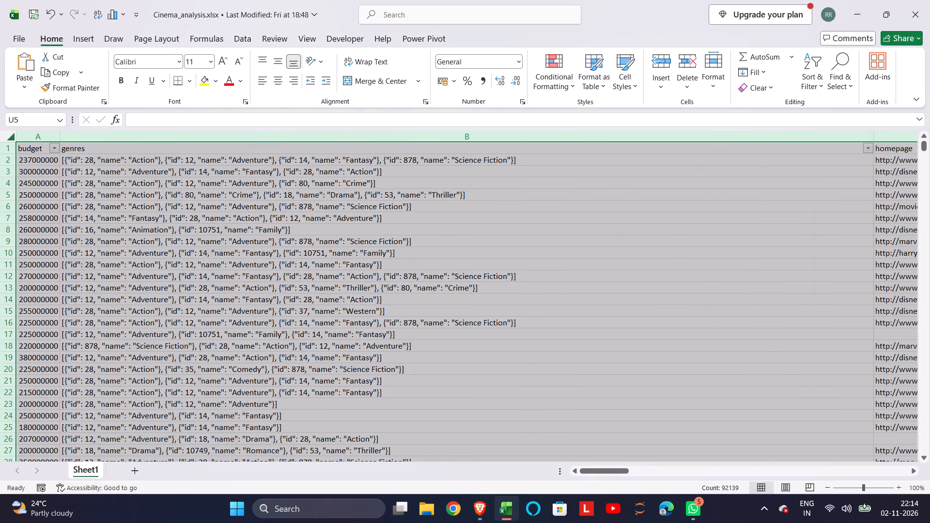
pyautogui.hotkey('alt', 'h')
pyautogui.hotkey('alt', 'o')
pyautogui.hotkey('alt', 'a')
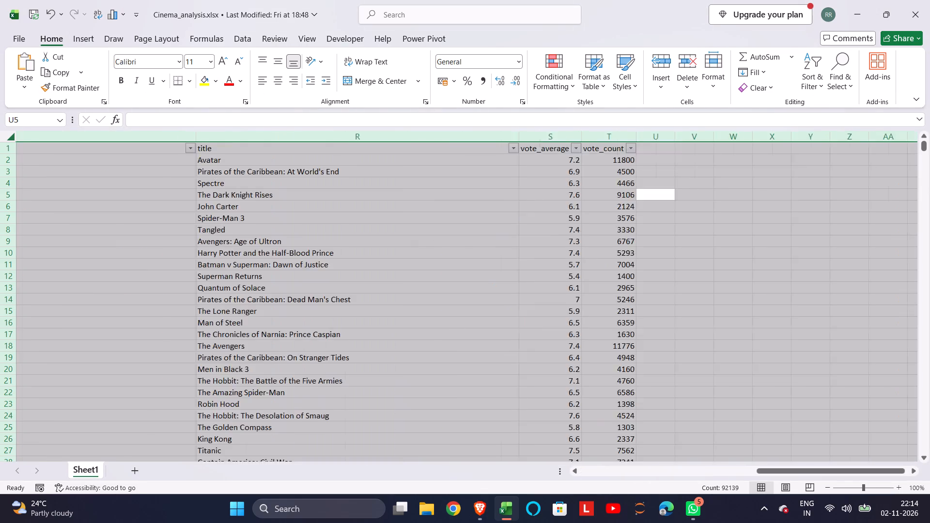
pyautogui.hotkey('alt', 'h')
pyautogui.hotkey('alt', 'o')
pyautogui.hotkey('alt', 'i')
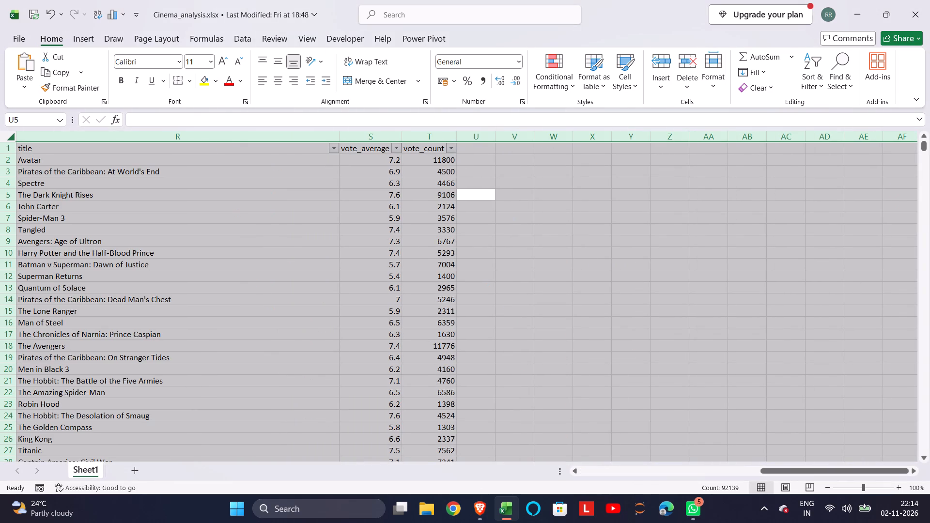
pyautogui.hotkey('alt', 'h')
pyautogui.hotkey('alt', 'o')
pyautogui.hotkey('alt', 'a')
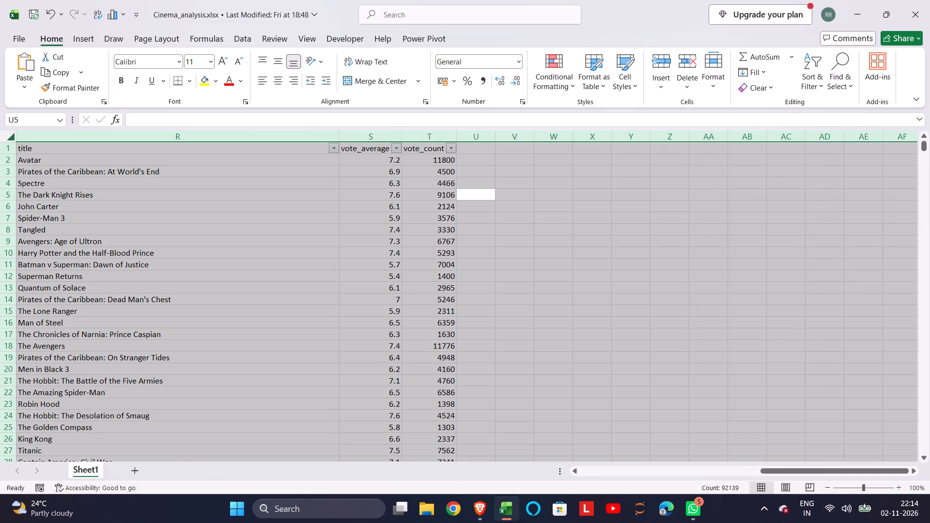
pyautogui.click(629, 348)
# Examine the status and tagline columns down the rows of Sheet1, and the id and keywords columns back up to the header row.
pyautogui.hscroll(5, 321, 258)
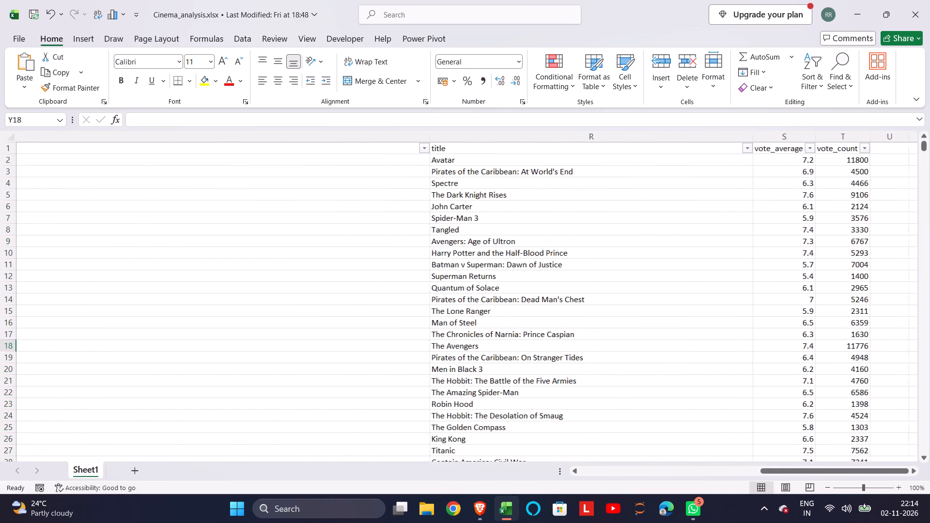
pyautogui.hscroll(2, 321, 258)
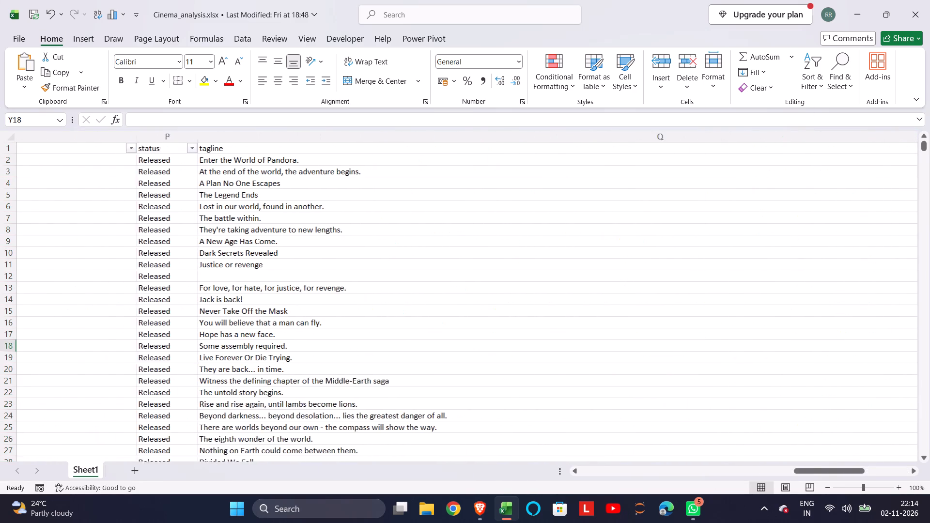
pyautogui.scroll(-7, 321, 258)
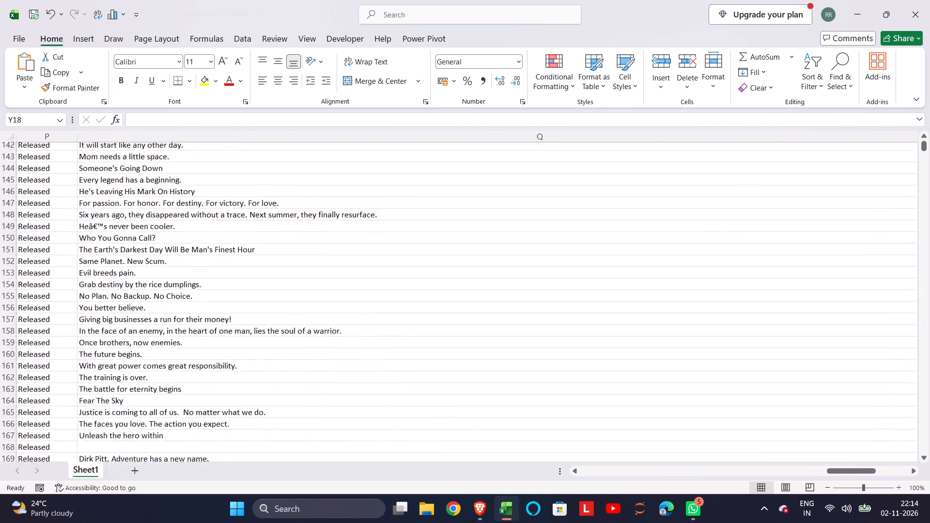
pyautogui.scroll(-10, 321, 258)
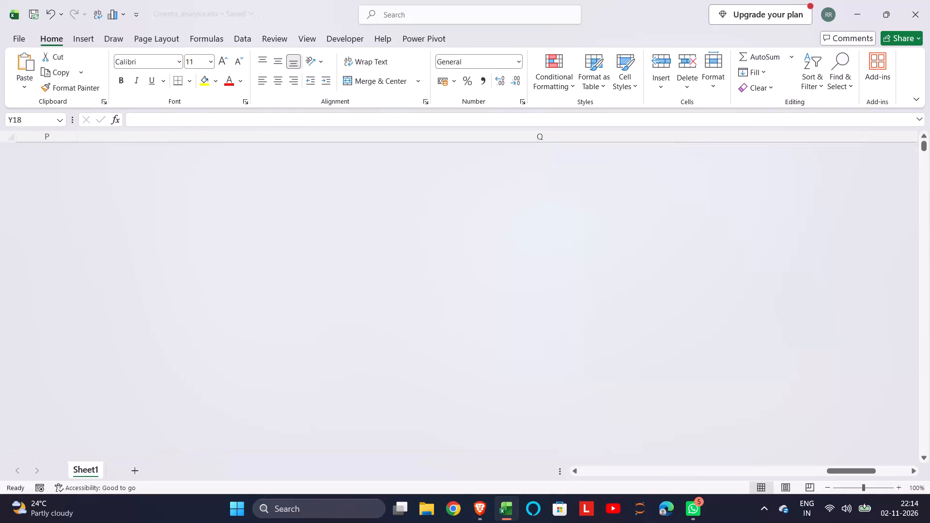
pyautogui.scroll(-7, 321, 258)
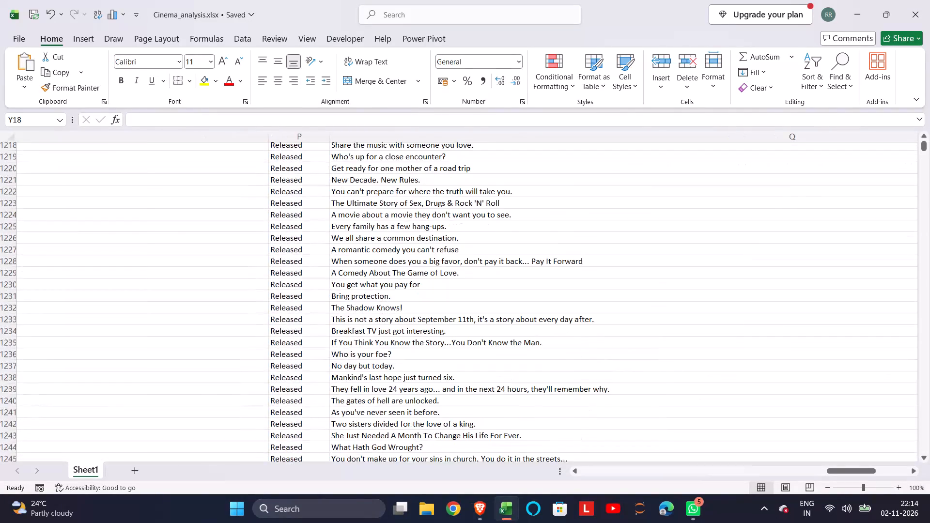
pyautogui.scroll(6, 321, 258)
pyautogui.scroll(19, 321, 258)
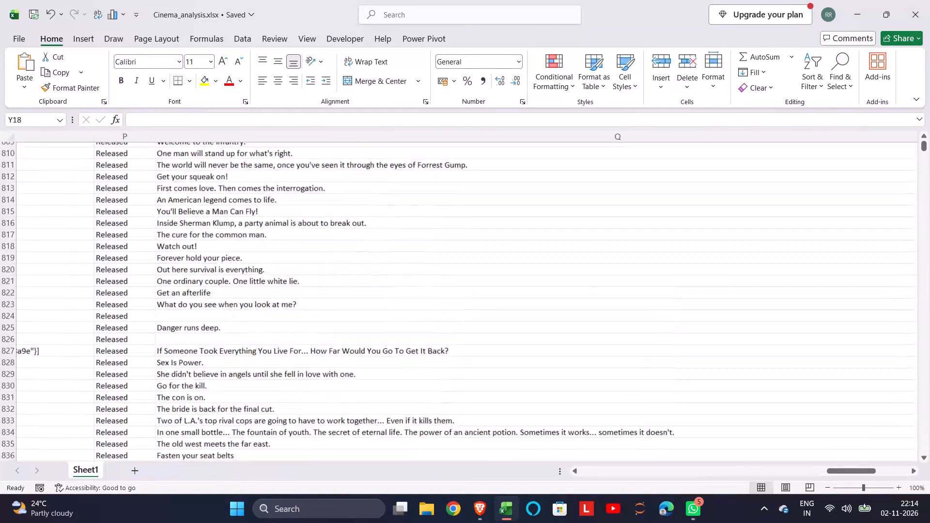
pyautogui.scroll(15, 321, 258)
pyautogui.click(321, 258)
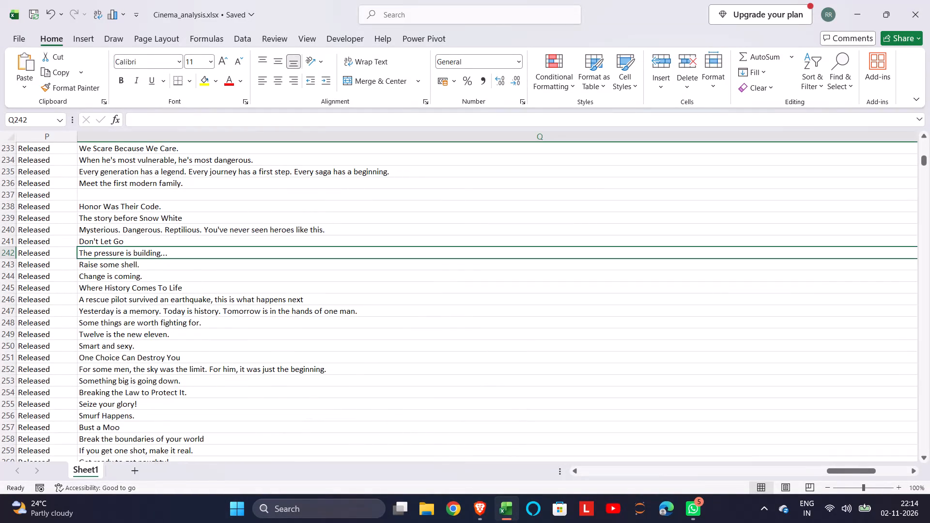
pyautogui.hotkey('ctrl', 'Up')
pyautogui.hotkey('ctrl', 'Left')
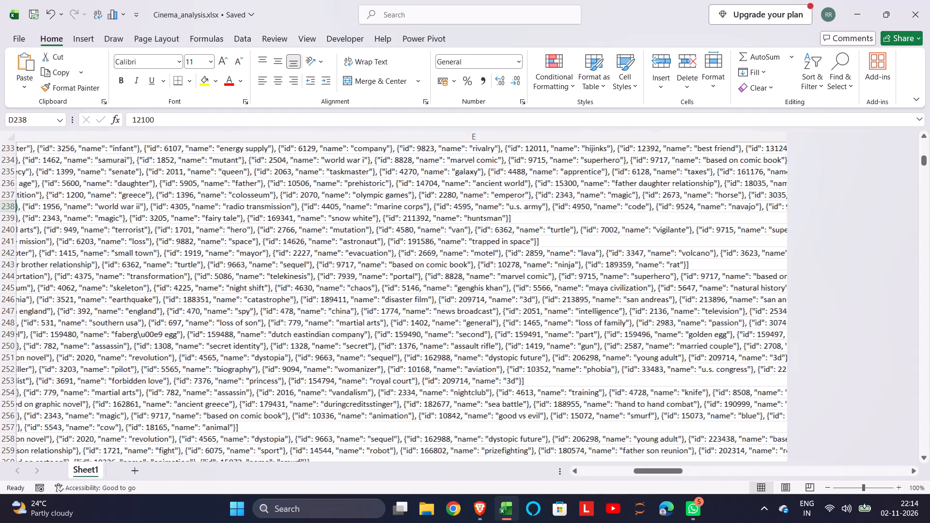
pyautogui.scroll(15, 321, 258)
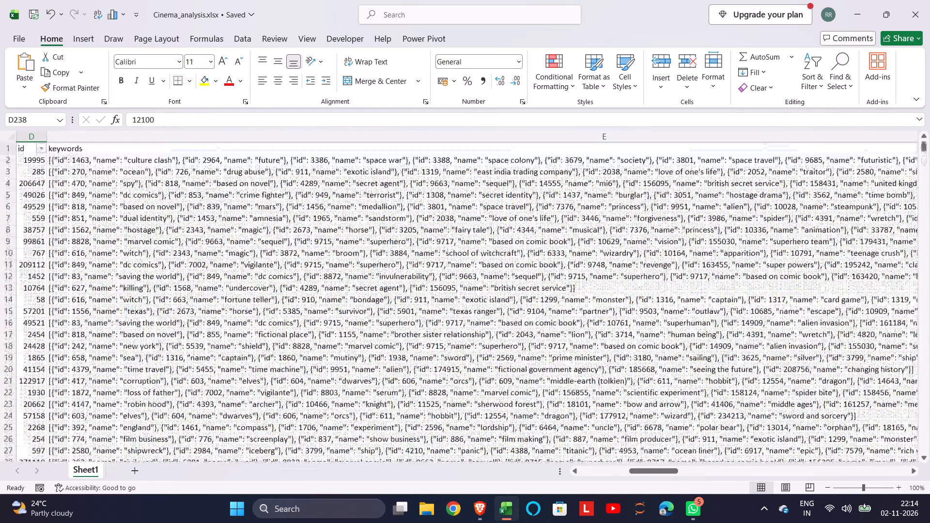
pyautogui.click(482, 517)
pyautogui.click(364, 459)
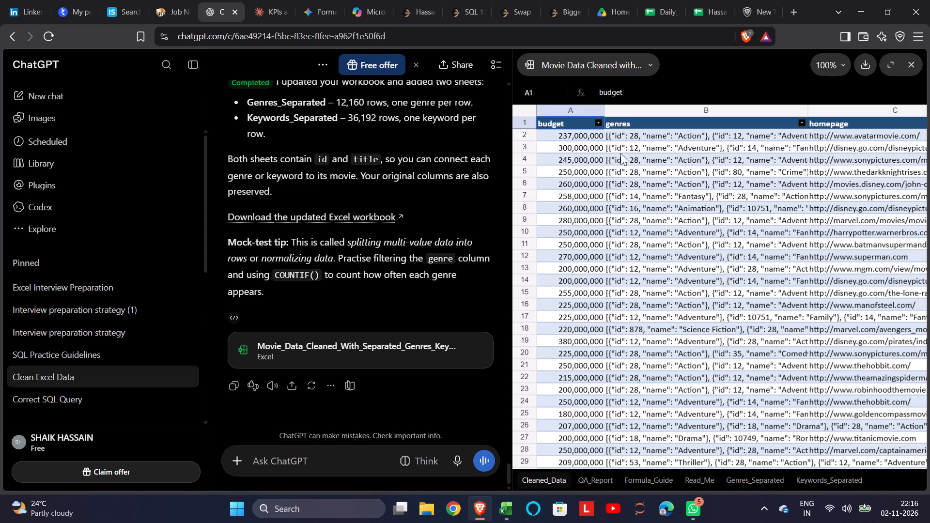
pyautogui.hscroll(-3, 723, 190)
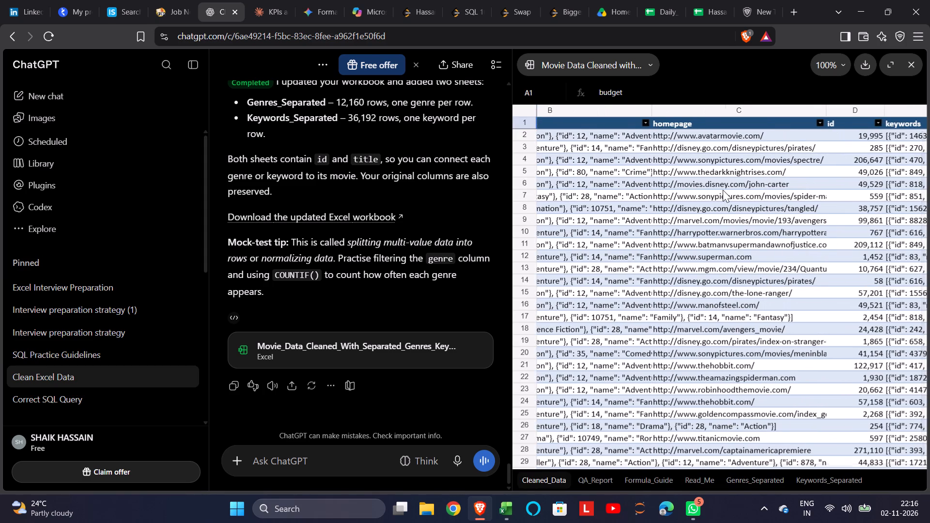
pyautogui.hscroll(-5, 723, 190)
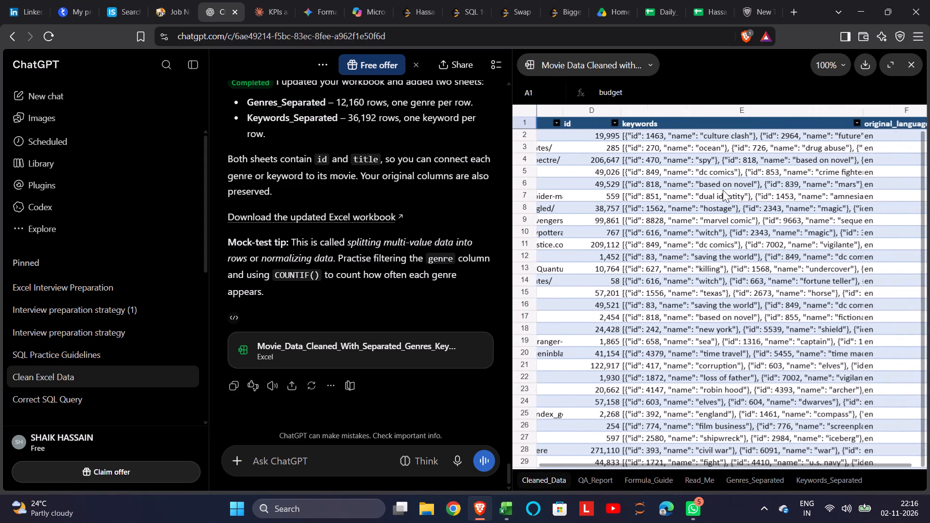
pyautogui.hscroll(-5, 723, 190)
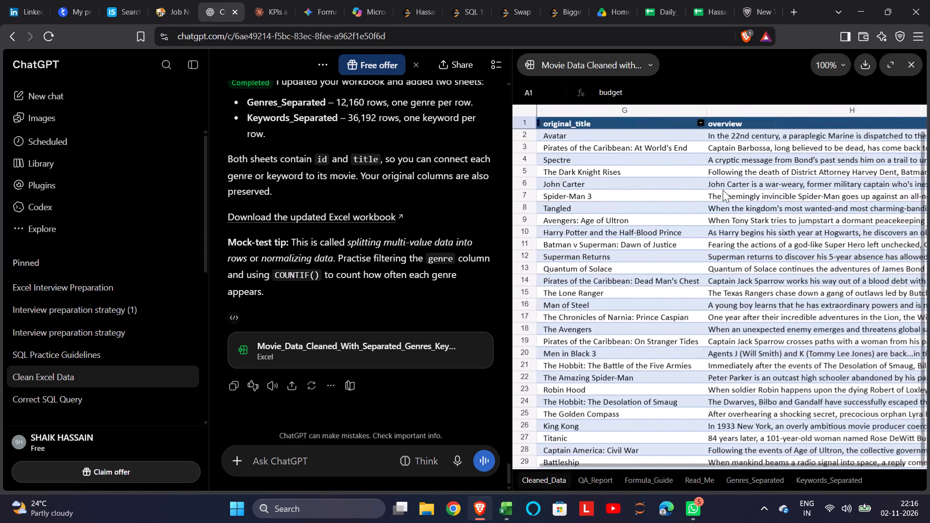
pyautogui.click(917, 66)
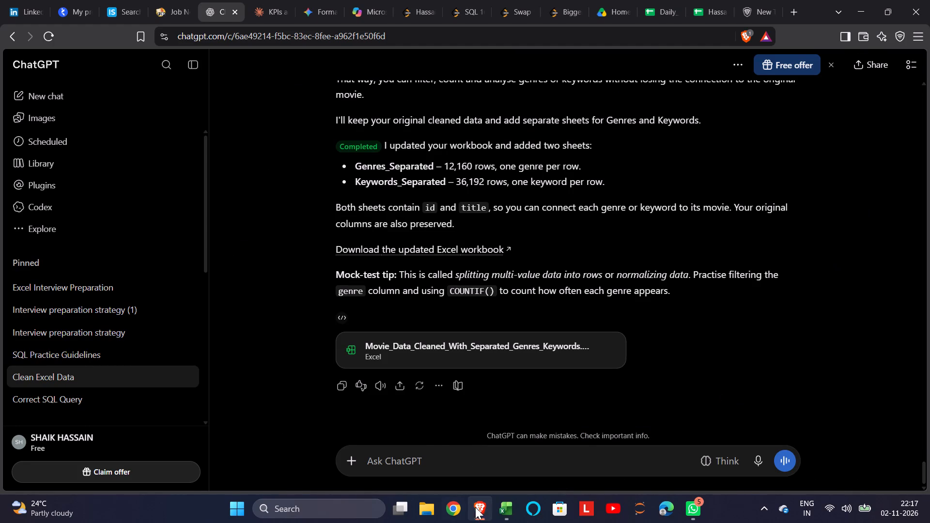
# Switch to Excel and examine the genres values down the rows of Sheet1, and the homepage, id and keywords columns.
pyautogui.click(505, 505)
pyautogui.hscroll(2, 434, 338)
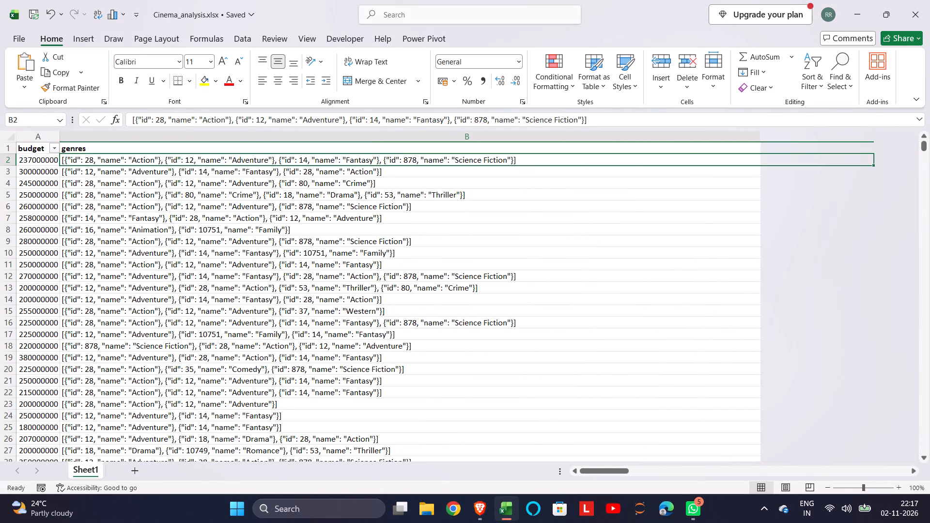
pyautogui.scroll(-1, 34, 253)
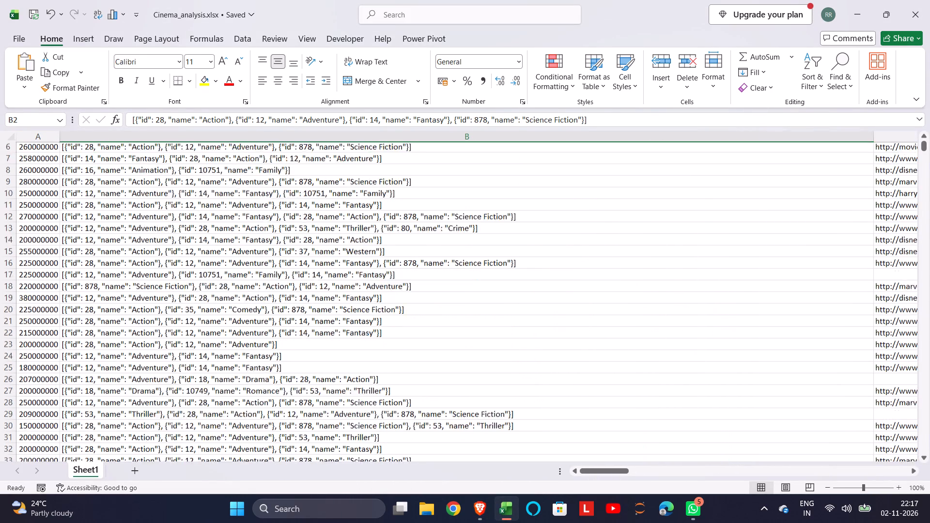
pyautogui.scroll(-4, 34, 253)
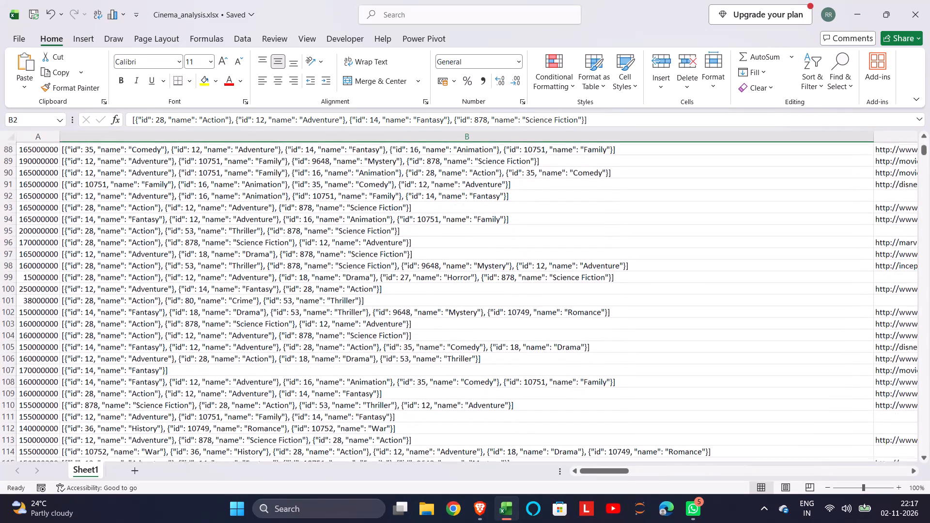
pyautogui.scroll(12, 34, 253)
pyautogui.hscroll(-6, 408, 257)
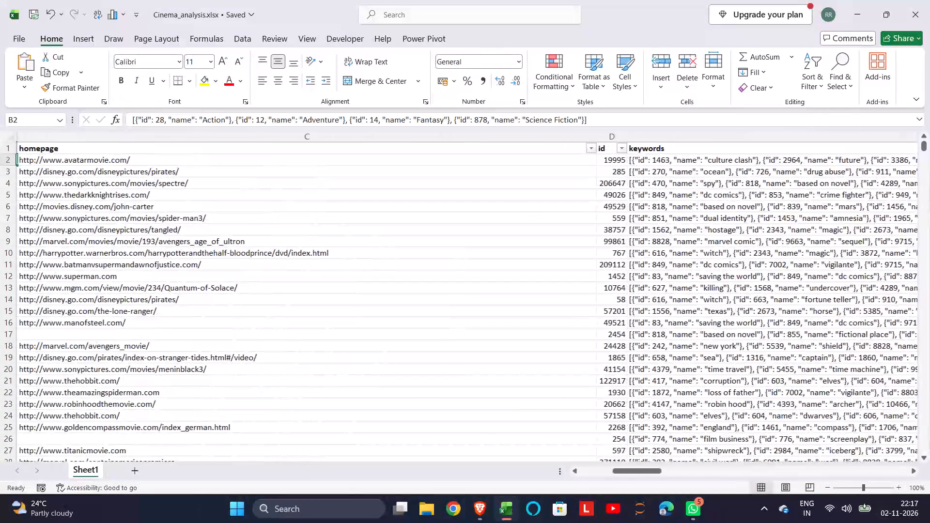
# Undo the header bolding and the AutoFit of column widths and row heights in Sheet1, and clear the whole-sheet selection.
pyautogui.hotkey('ctrl', 'z')
pyautogui.hotkey('ctrl', 'z')
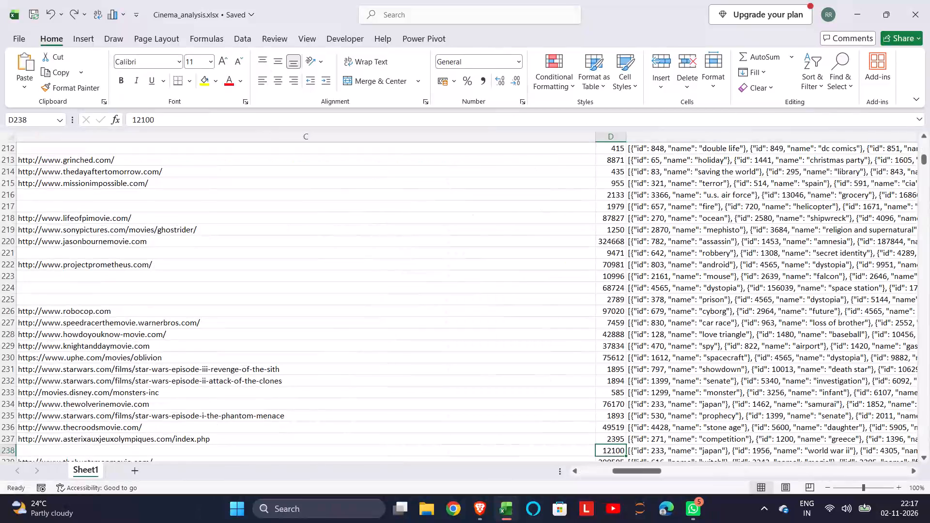
pyautogui.hotkey('ctrl', 'z')
pyautogui.hotkey('ctrl', 'z')
pyautogui.hotkey('ctrl', 'z')
pyautogui.hotkey('ctrl', 'z')
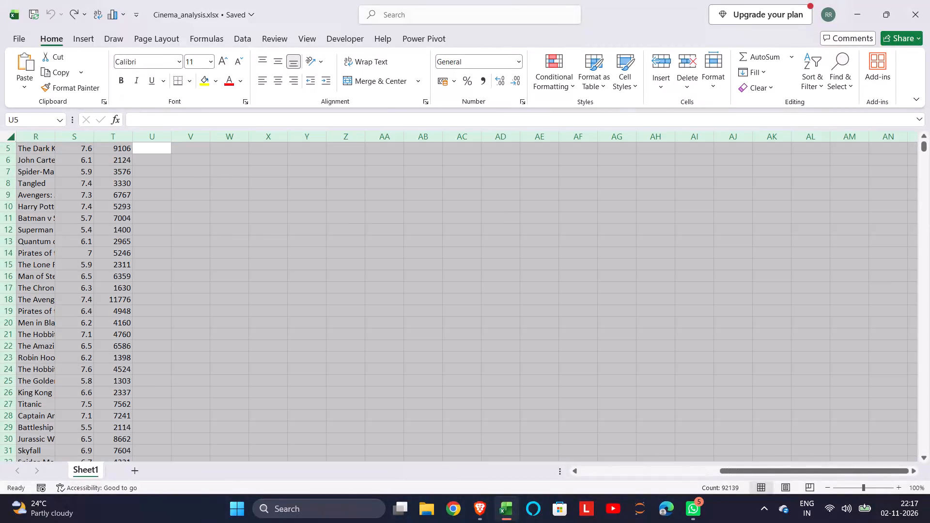
pyautogui.hscroll(5, 408, 257)
pyautogui.scroll(5, 408, 257)
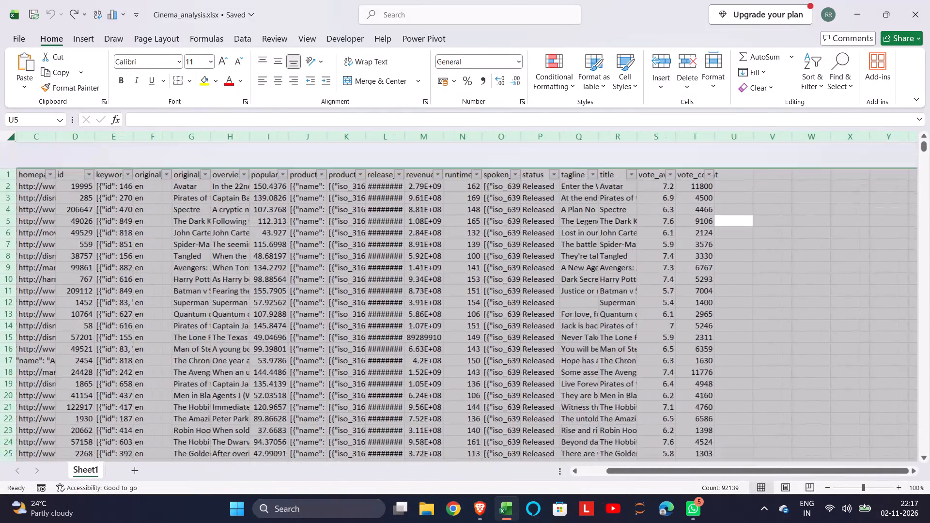
pyautogui.click(408, 257)
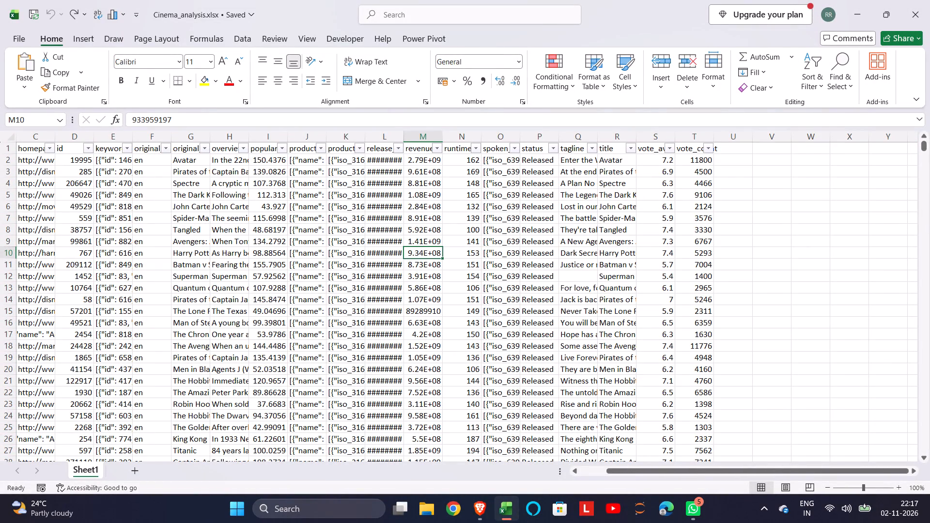
pyautogui.hscroll(-1, 171, 153)
pyautogui.hscroll(4, 171, 153)
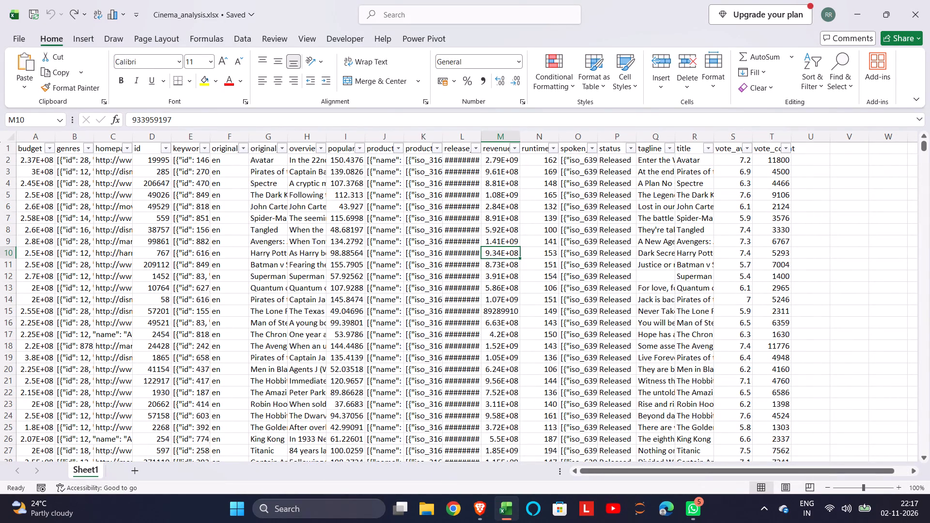
# Widen the production_companies column in Sheet1 until its full header and most of its first two company entries show.
pyautogui.click(415, 172)
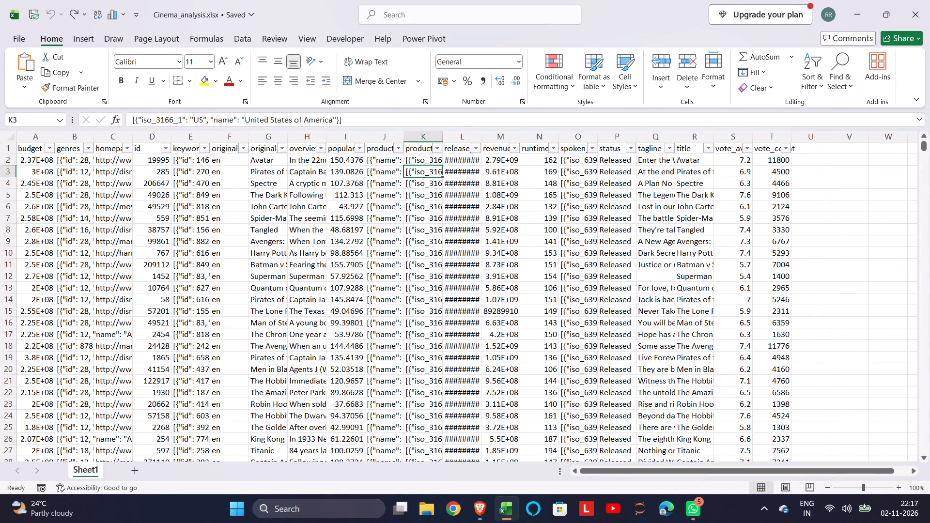
pyautogui.moveTo(406, 140); pyautogui.dragTo(504, 150)
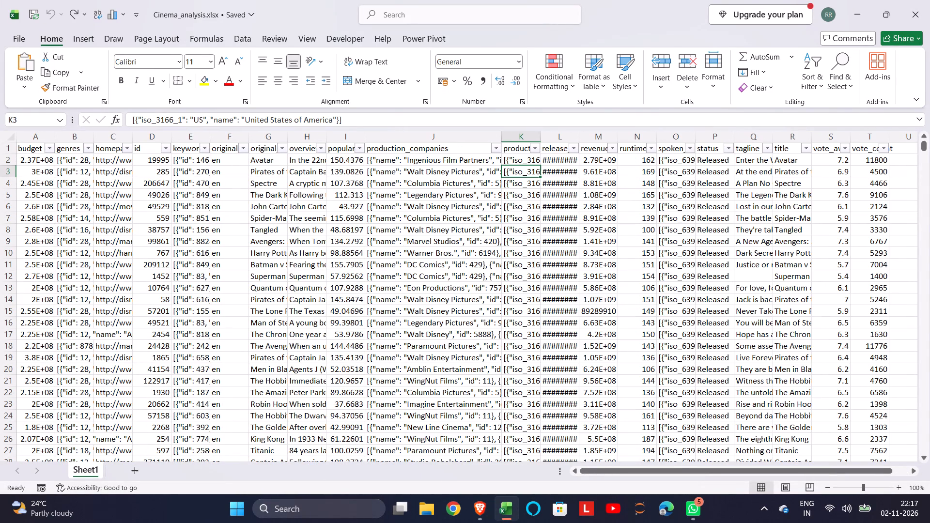
pyautogui.moveTo(505, 138); pyautogui.dragTo(505, 138)
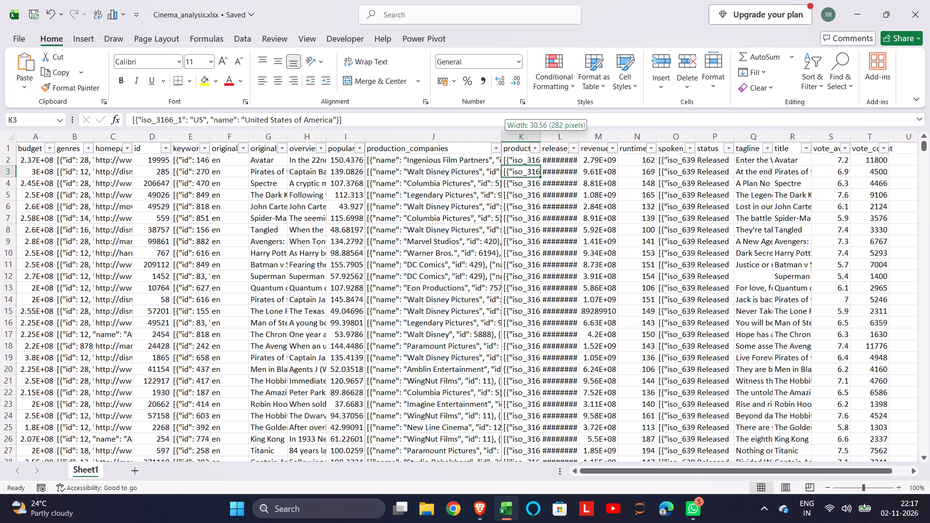
pyautogui.moveTo(505, 138); pyautogui.dragTo(581, 127)
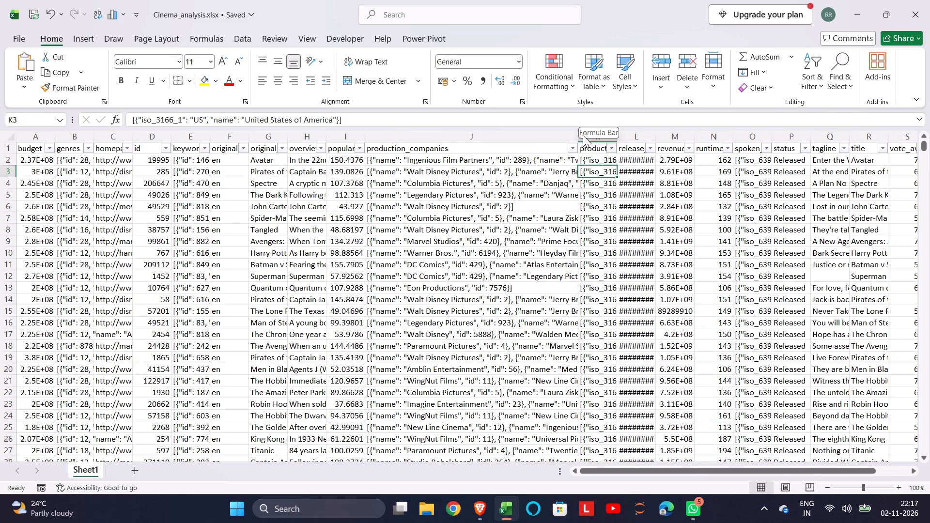
pyautogui.moveTo(581, 134); pyautogui.dragTo(596, 132)
pyautogui.moveTo(596, 132); pyautogui.dragTo(574, 131)
pyautogui.click(574, 131)
pyautogui.moveTo(580, 135); pyautogui.dragTo(614, 128)
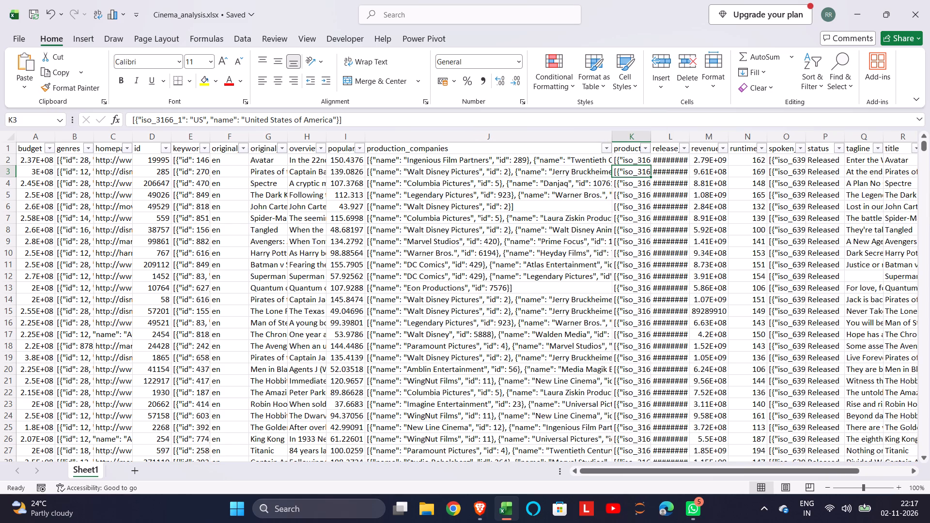
# Widen the production_countries column so that its header and the first country code of each value show.
pyautogui.hscroll(-1, 699, 153)
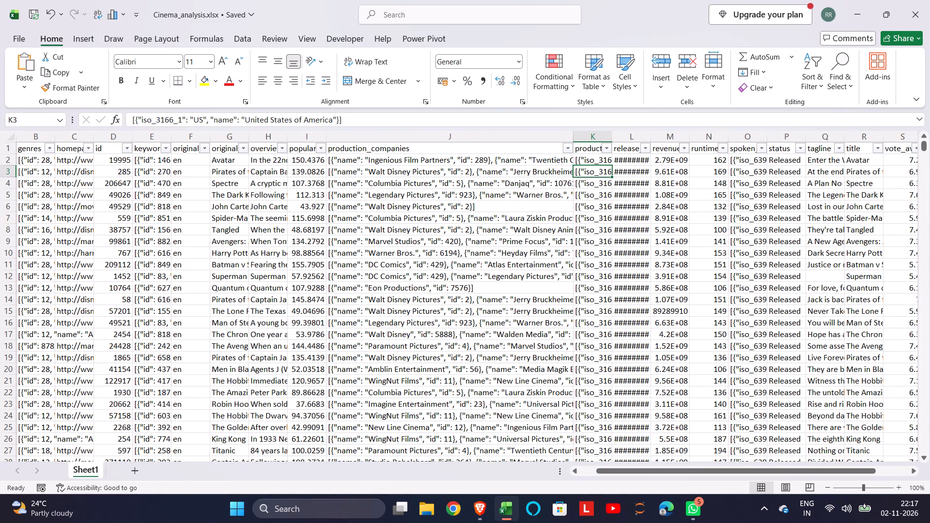
pyautogui.moveTo(611, 138); pyautogui.dragTo(651, 129)
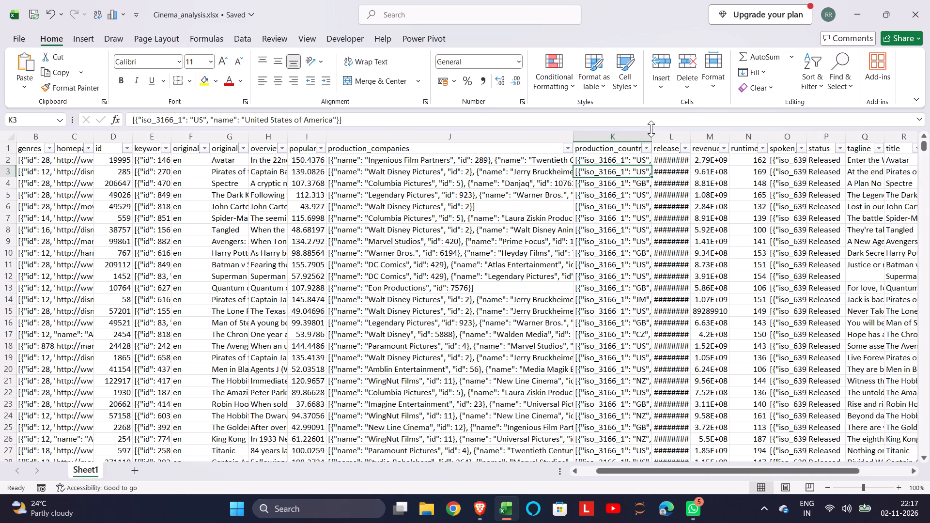
pyautogui.click(651, 129)
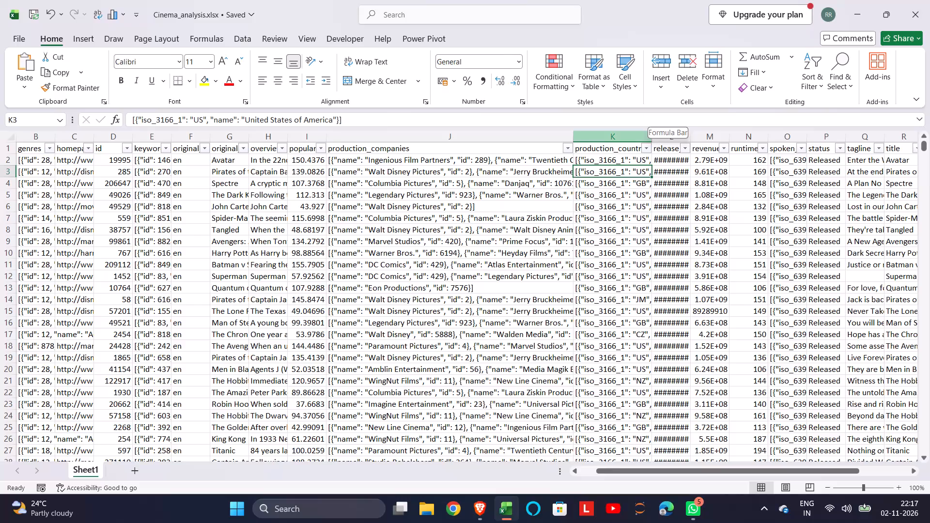
pyautogui.moveTo(651, 139); pyautogui.dragTo(657, 139)
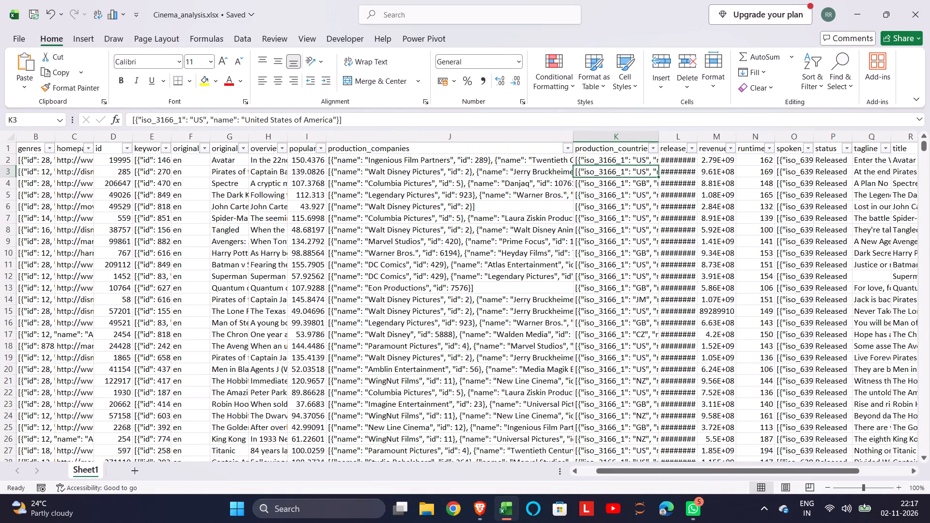
# Widen the spoken_languages column enough to show its full header and the first language code of each value.
pyautogui.hscroll(-1, 839, 216)
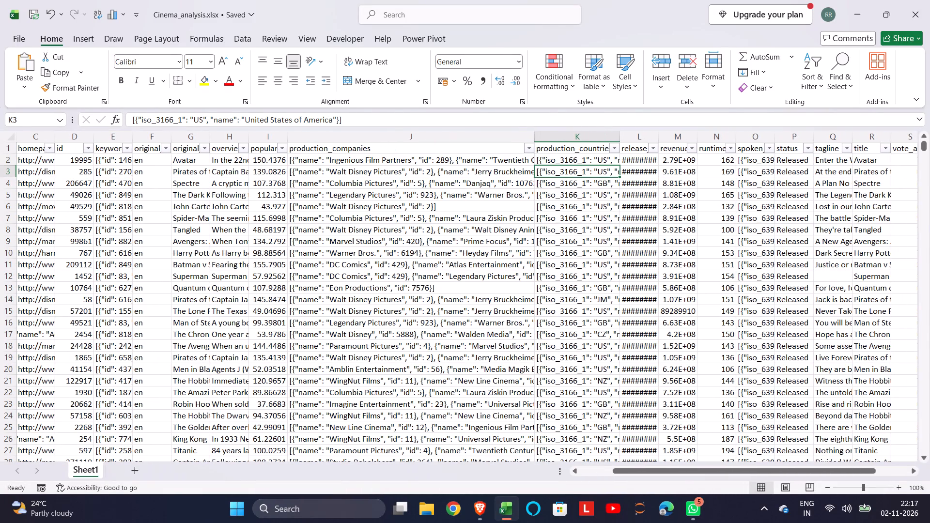
pyautogui.moveTo(777, 135); pyautogui.dragTo(798, 133)
pyautogui.click(798, 133)
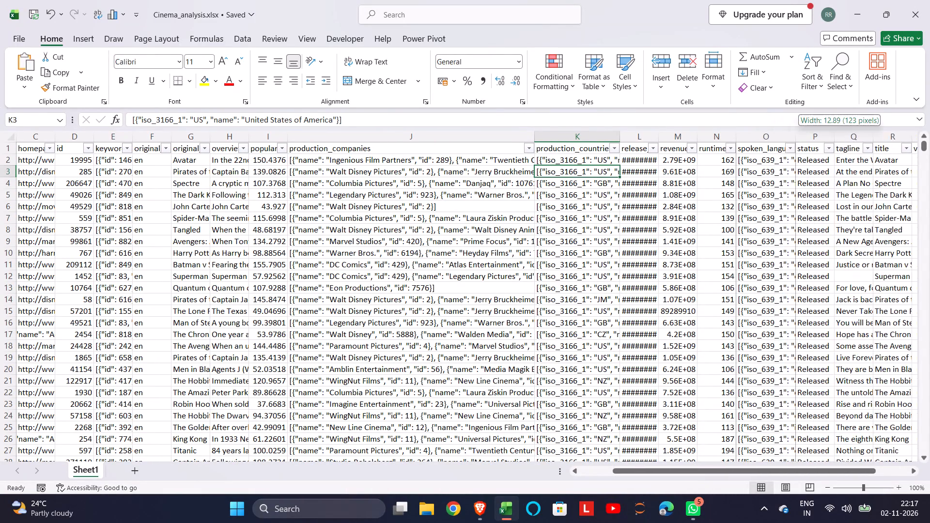
pyautogui.moveTo(798, 133); pyautogui.dragTo(841, 123)
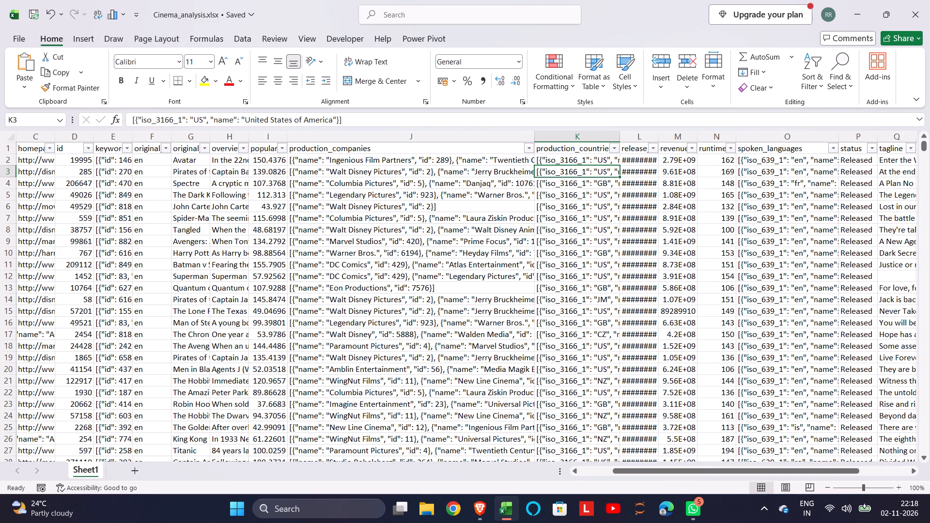
# Widen the release_date column so that the full dates are readable.
pyautogui.hscroll(-2, 793, 174)
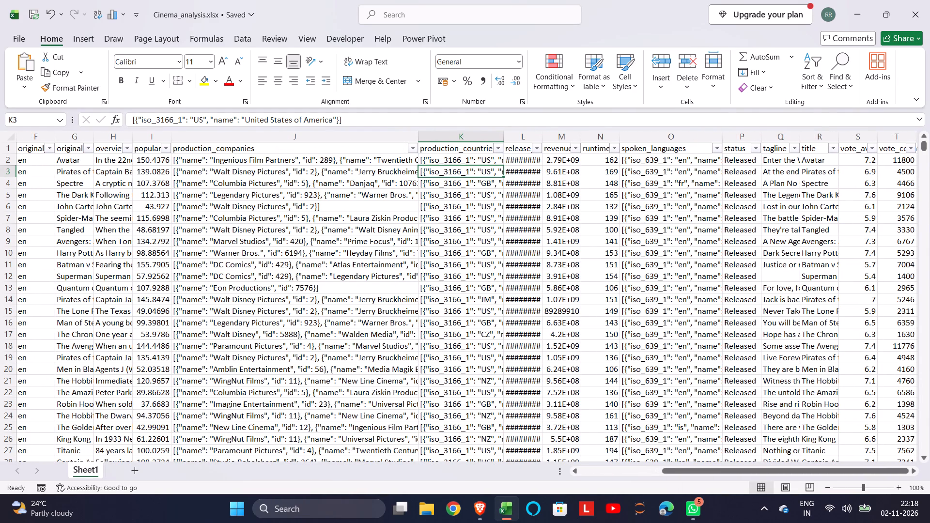
pyautogui.moveTo(545, 135); pyautogui.dragTo(571, 135)
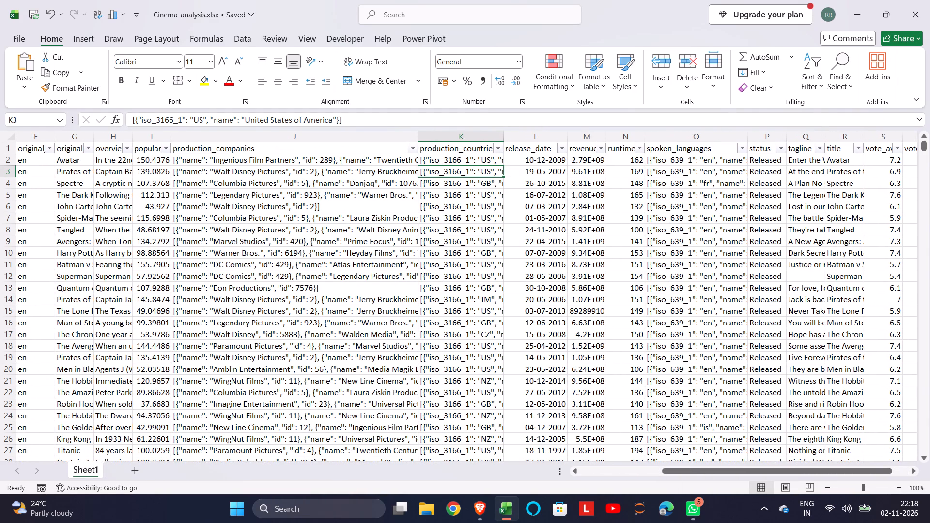
pyautogui.hscroll(2, 488, 214)
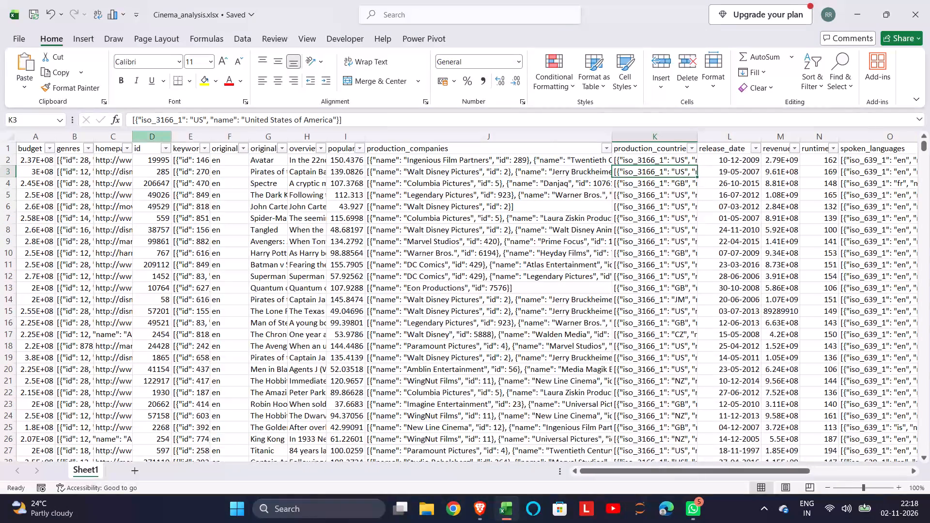
pyautogui.click(412, 141)
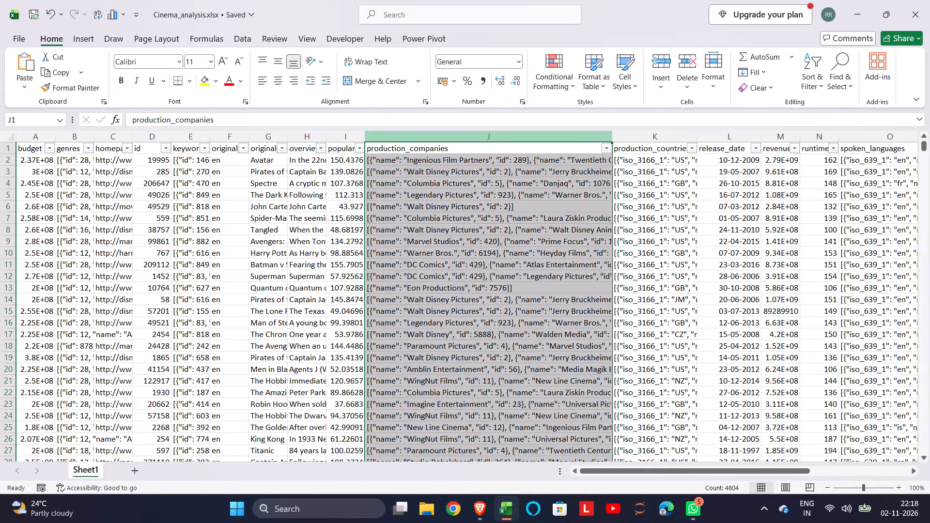
pyautogui.hotkey('ctrl', 'c')
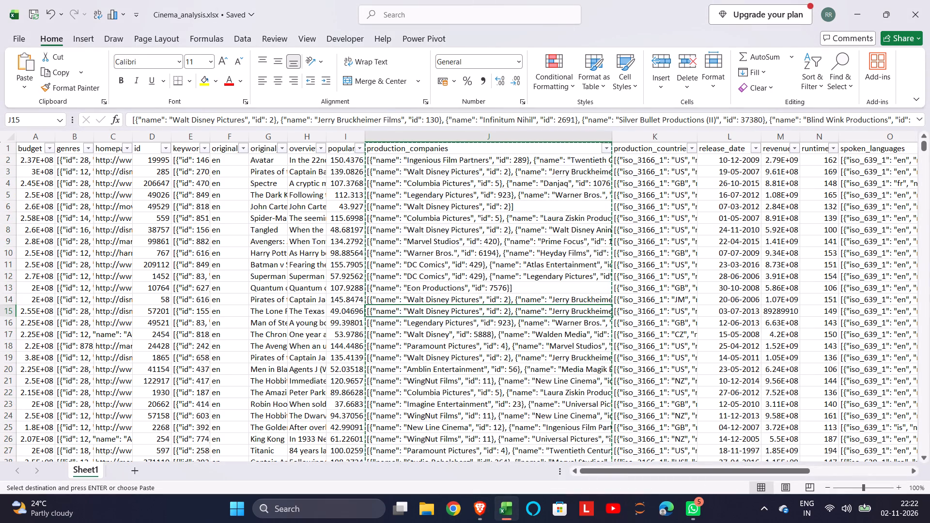
pyautogui.moveTo(614, 141); pyautogui.dragTo(678, 128)
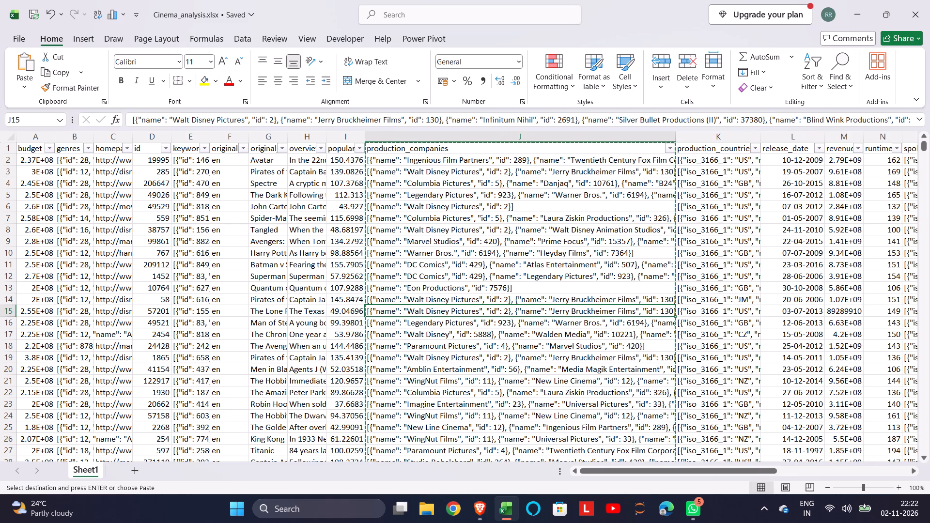
pyautogui.moveTo(678, 136); pyautogui.dragTo(777, 133)
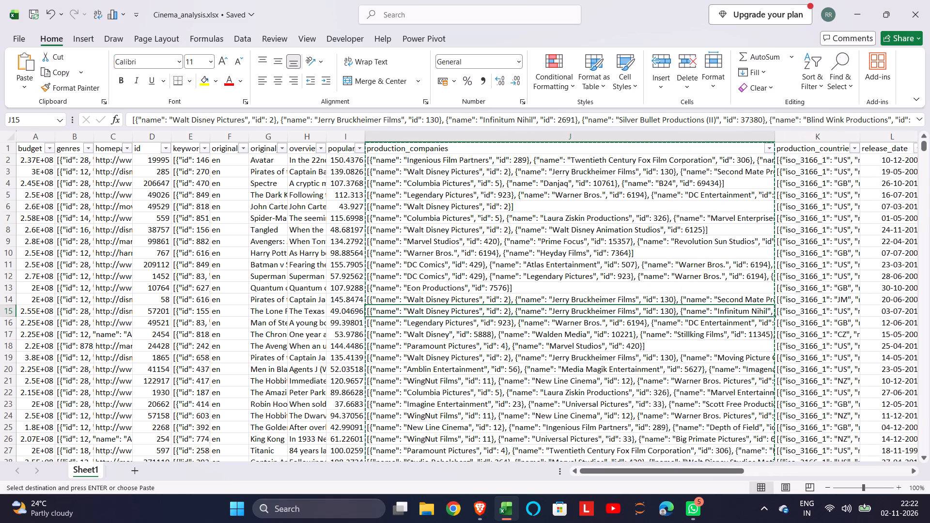
pyautogui.click(777, 133)
pyautogui.moveTo(777, 133); pyautogui.dragTo(823, 133)
pyautogui.hscroll(-4, 805, 176)
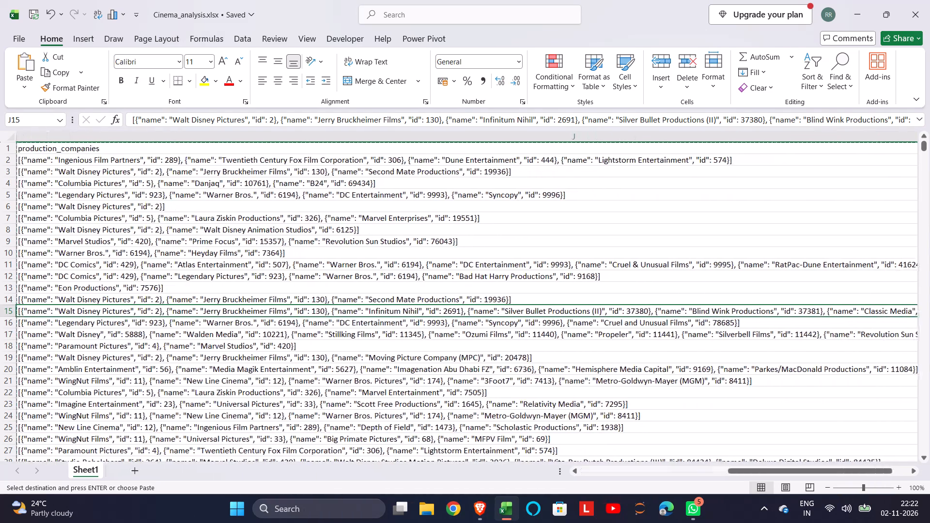
pyautogui.hscroll(4, 805, 176)
pyautogui.scroll(3, 805, 176)
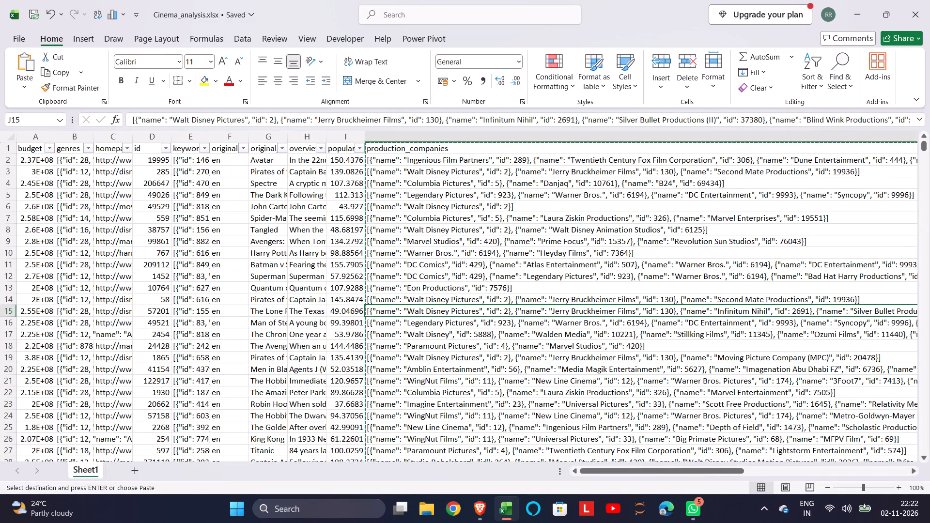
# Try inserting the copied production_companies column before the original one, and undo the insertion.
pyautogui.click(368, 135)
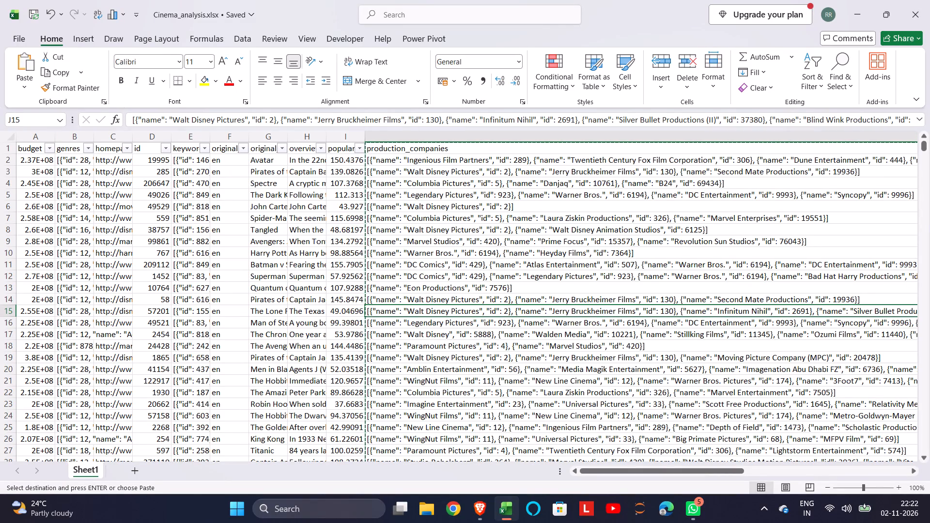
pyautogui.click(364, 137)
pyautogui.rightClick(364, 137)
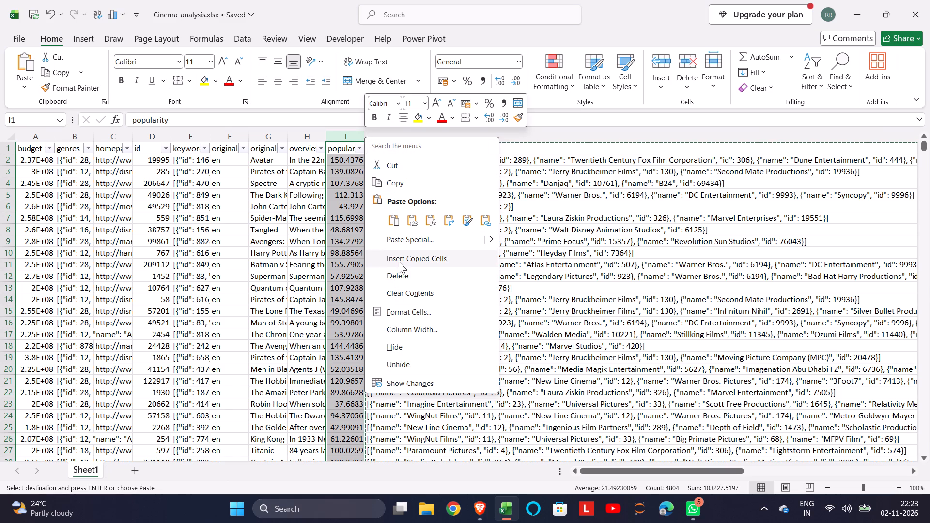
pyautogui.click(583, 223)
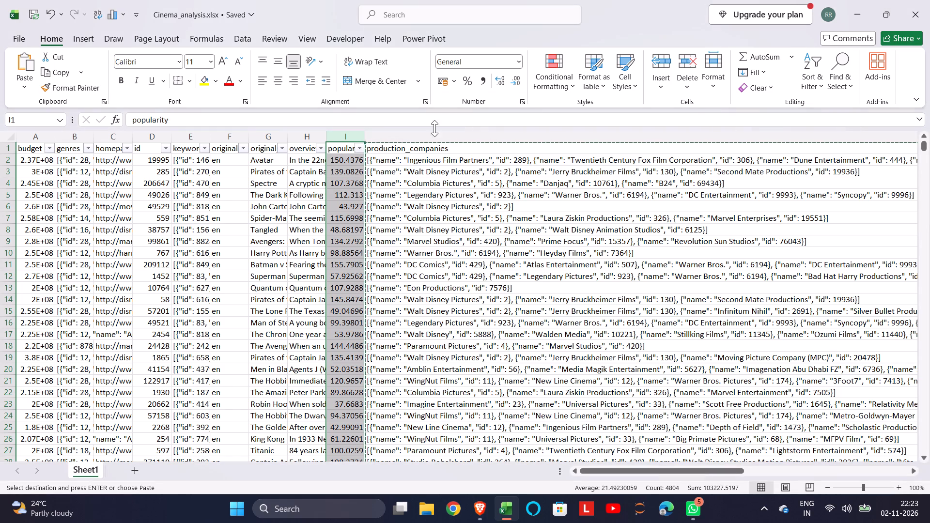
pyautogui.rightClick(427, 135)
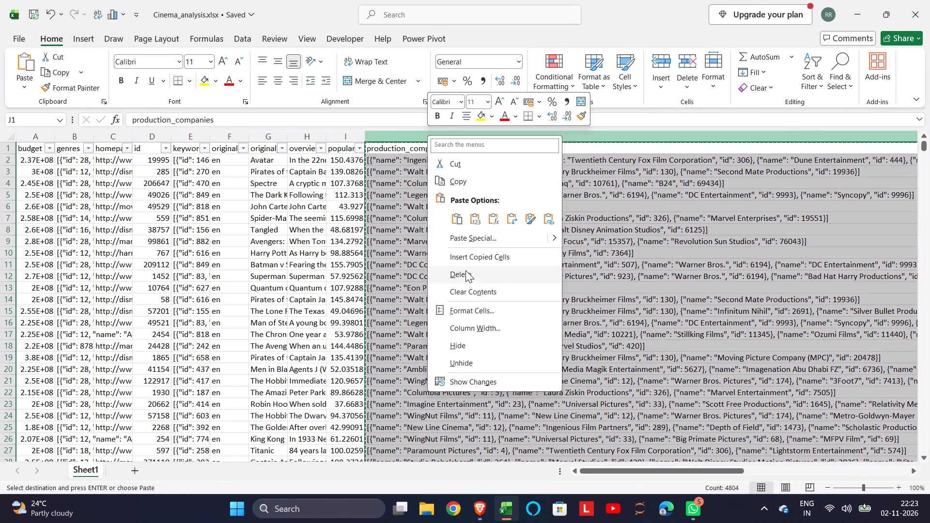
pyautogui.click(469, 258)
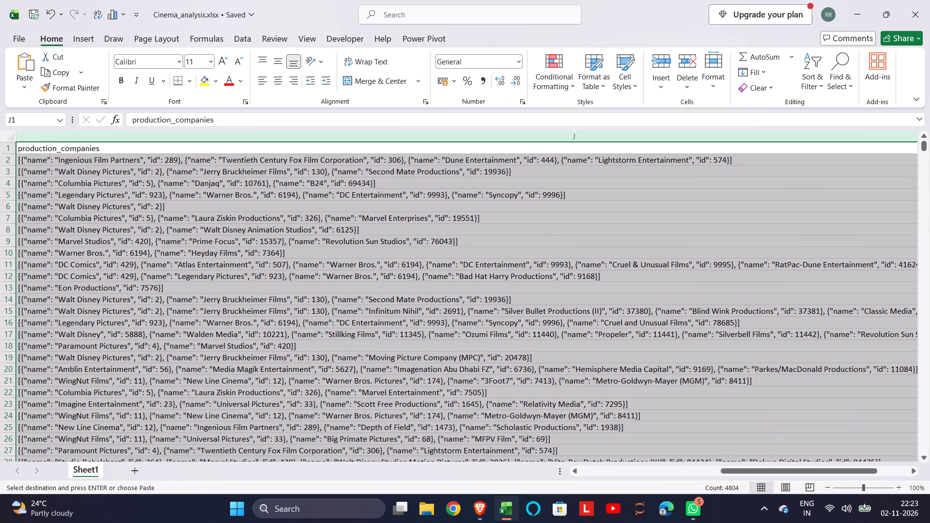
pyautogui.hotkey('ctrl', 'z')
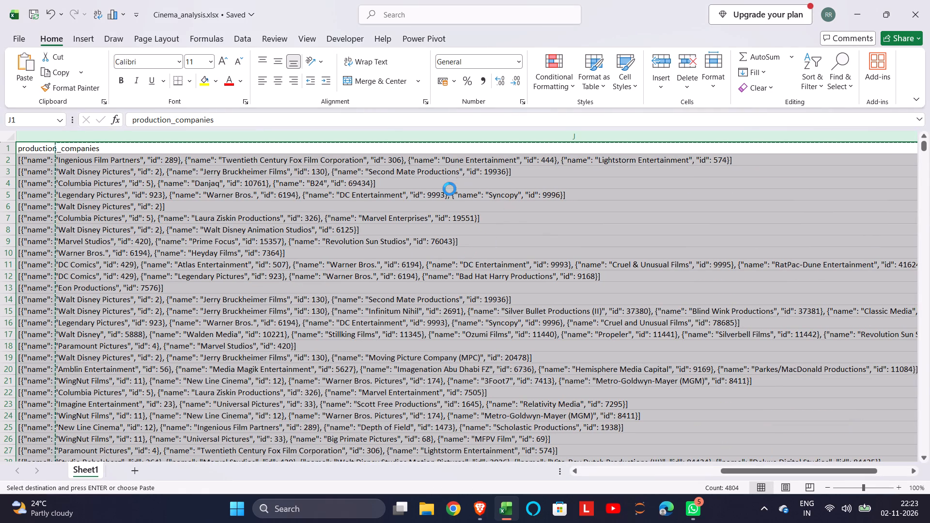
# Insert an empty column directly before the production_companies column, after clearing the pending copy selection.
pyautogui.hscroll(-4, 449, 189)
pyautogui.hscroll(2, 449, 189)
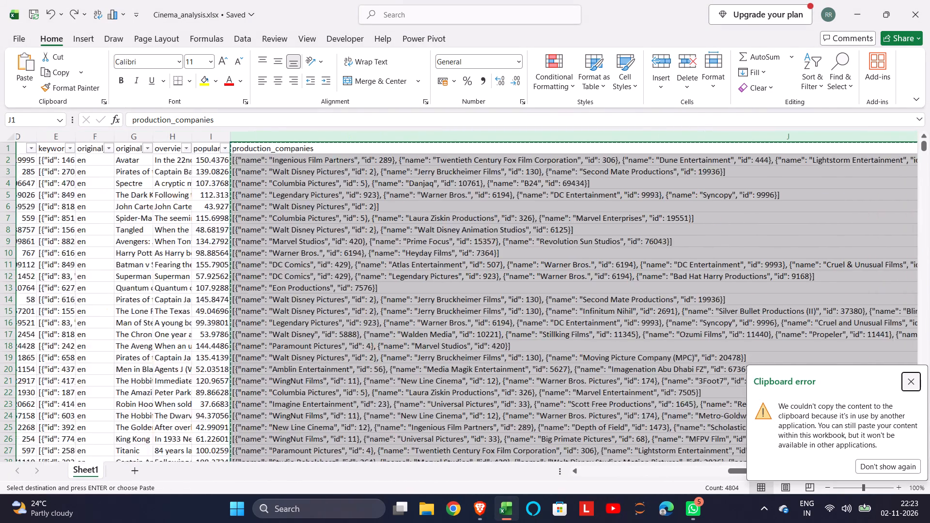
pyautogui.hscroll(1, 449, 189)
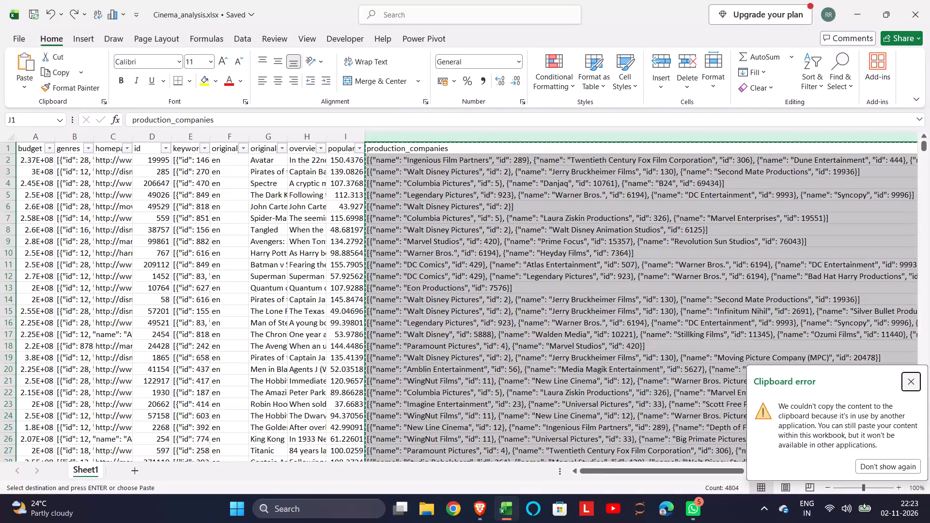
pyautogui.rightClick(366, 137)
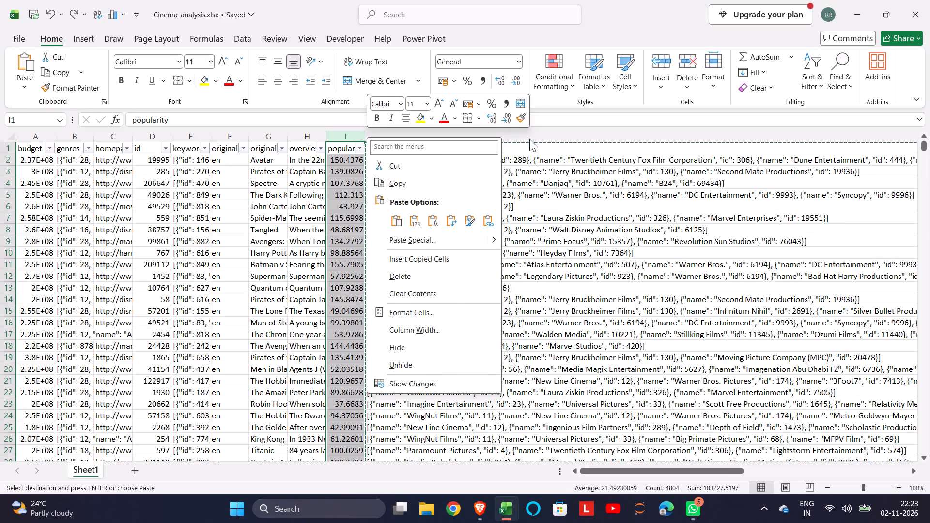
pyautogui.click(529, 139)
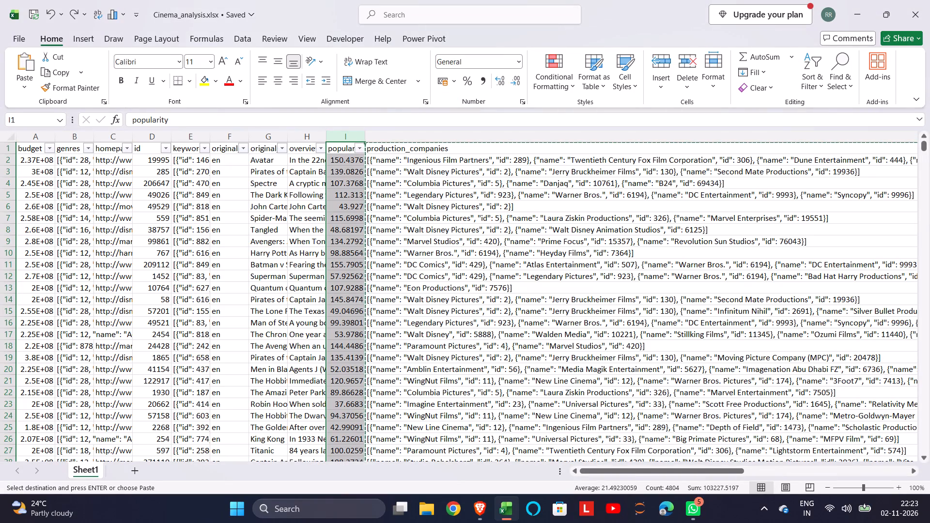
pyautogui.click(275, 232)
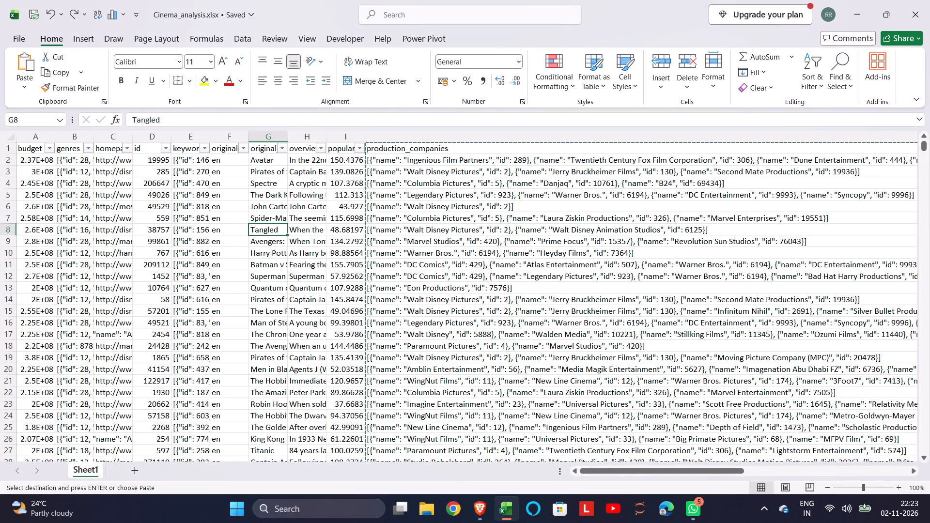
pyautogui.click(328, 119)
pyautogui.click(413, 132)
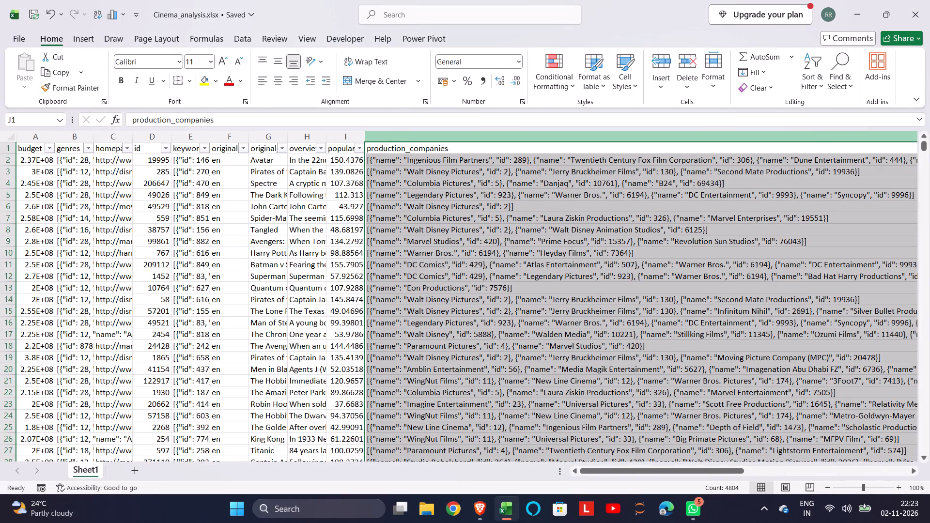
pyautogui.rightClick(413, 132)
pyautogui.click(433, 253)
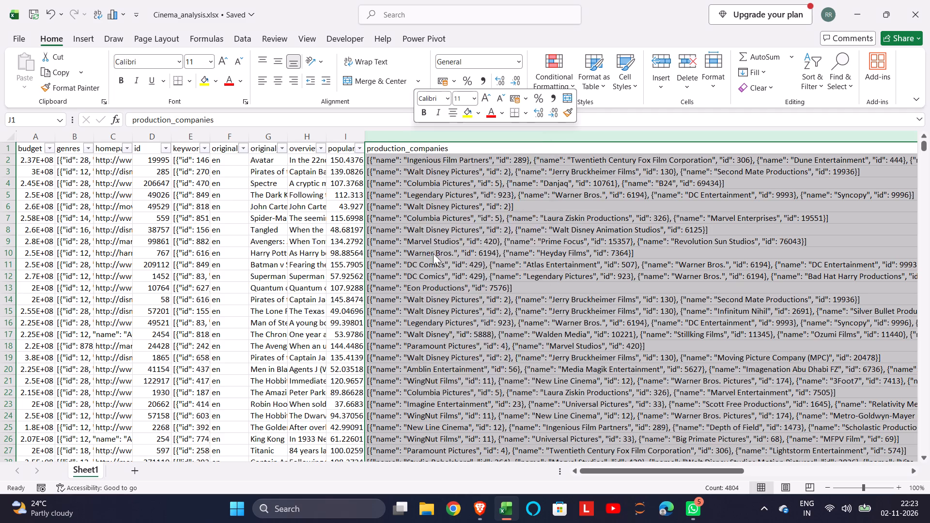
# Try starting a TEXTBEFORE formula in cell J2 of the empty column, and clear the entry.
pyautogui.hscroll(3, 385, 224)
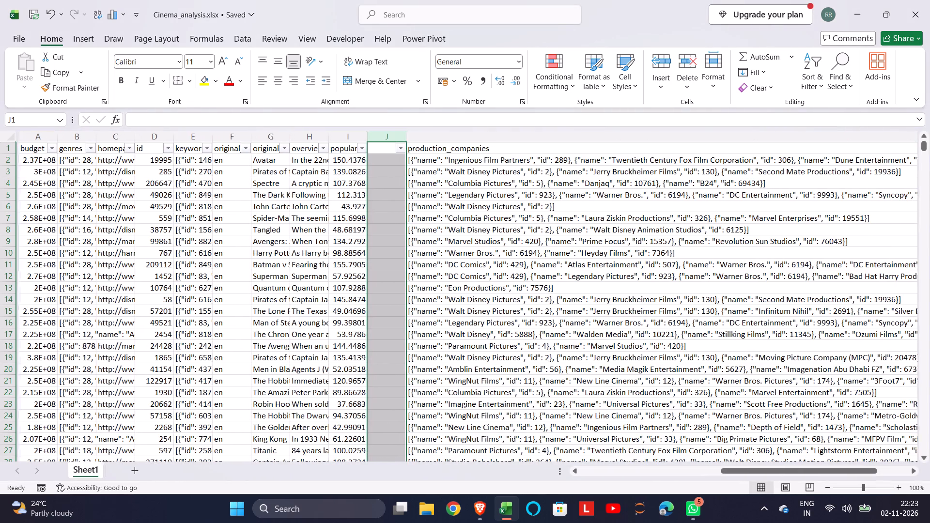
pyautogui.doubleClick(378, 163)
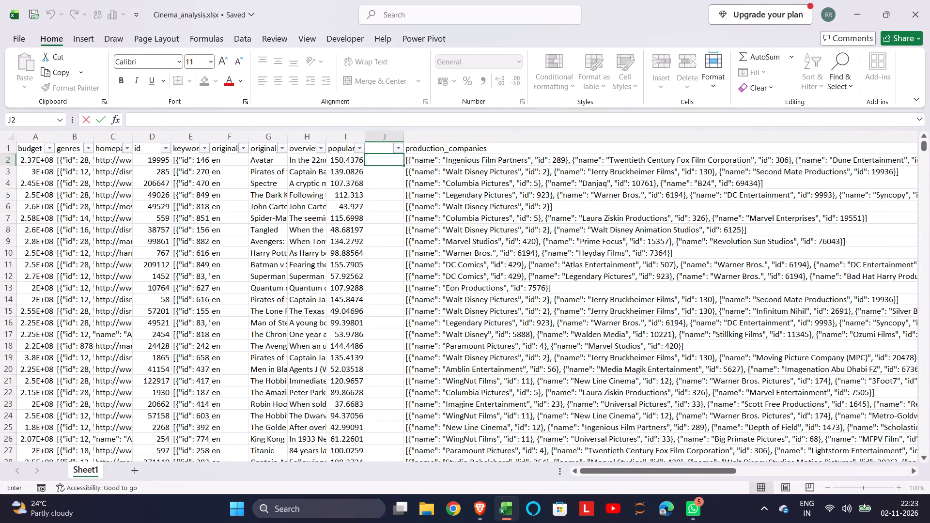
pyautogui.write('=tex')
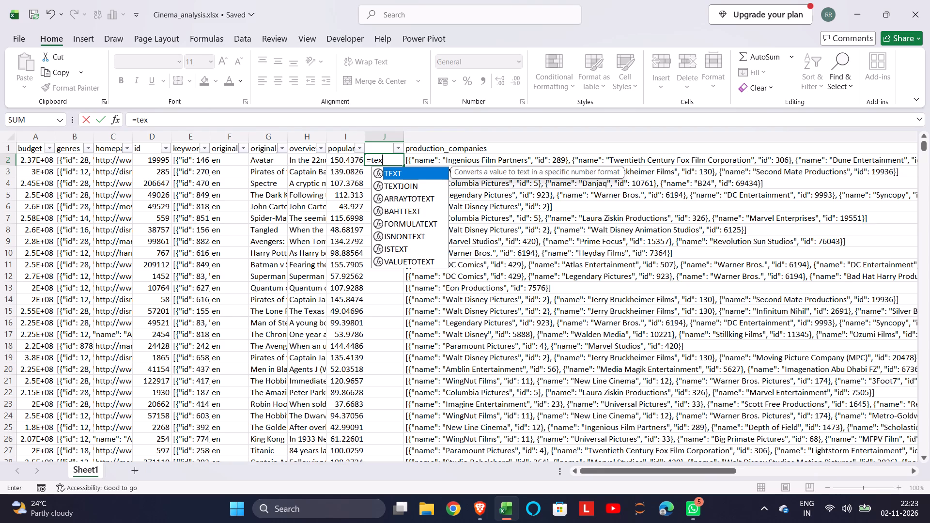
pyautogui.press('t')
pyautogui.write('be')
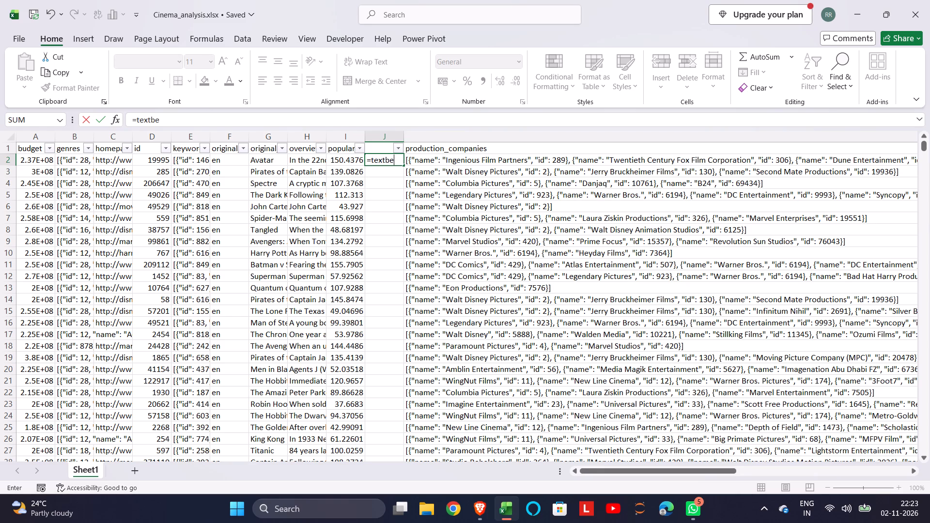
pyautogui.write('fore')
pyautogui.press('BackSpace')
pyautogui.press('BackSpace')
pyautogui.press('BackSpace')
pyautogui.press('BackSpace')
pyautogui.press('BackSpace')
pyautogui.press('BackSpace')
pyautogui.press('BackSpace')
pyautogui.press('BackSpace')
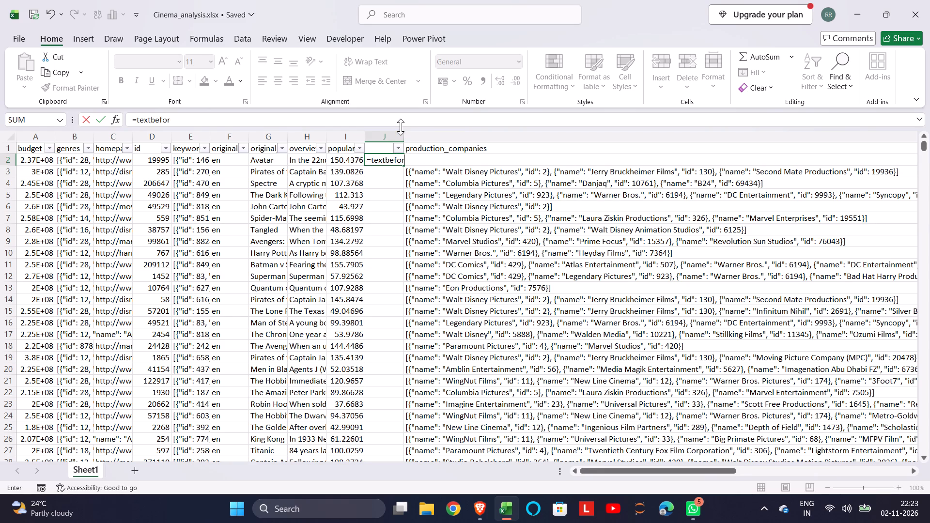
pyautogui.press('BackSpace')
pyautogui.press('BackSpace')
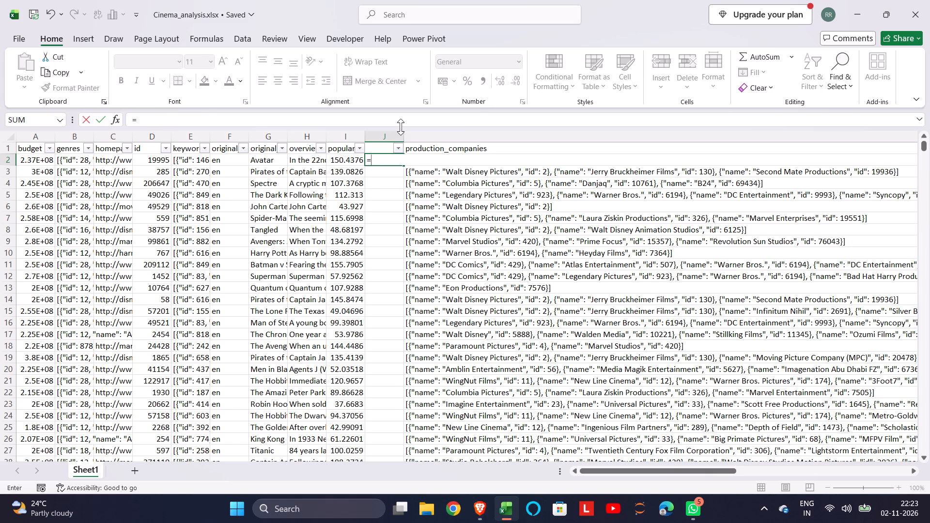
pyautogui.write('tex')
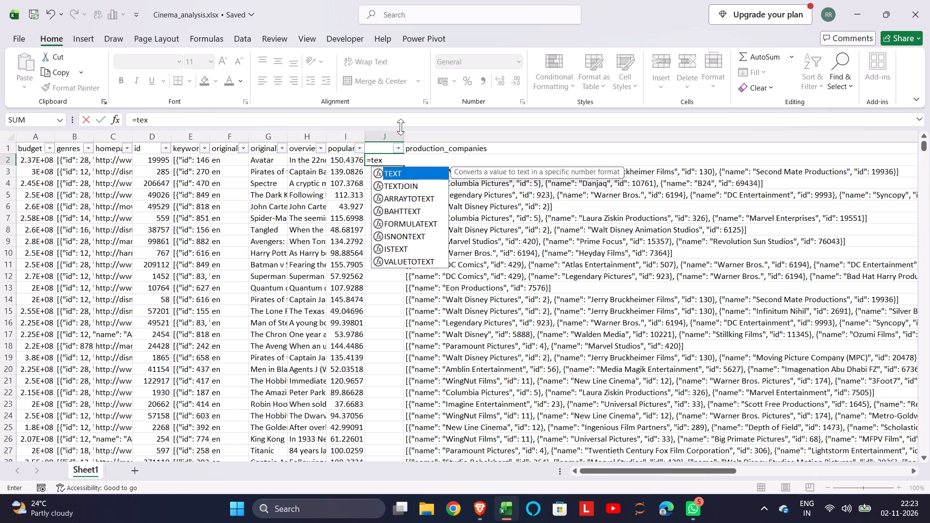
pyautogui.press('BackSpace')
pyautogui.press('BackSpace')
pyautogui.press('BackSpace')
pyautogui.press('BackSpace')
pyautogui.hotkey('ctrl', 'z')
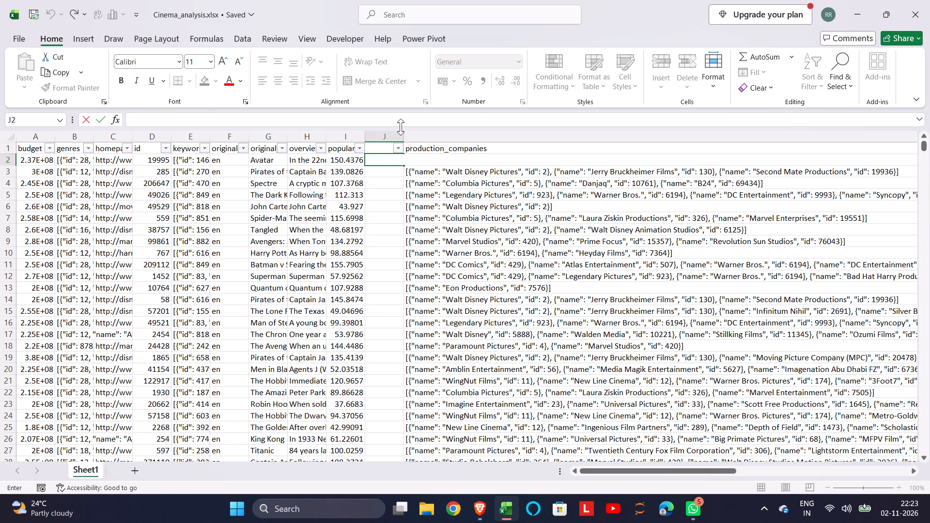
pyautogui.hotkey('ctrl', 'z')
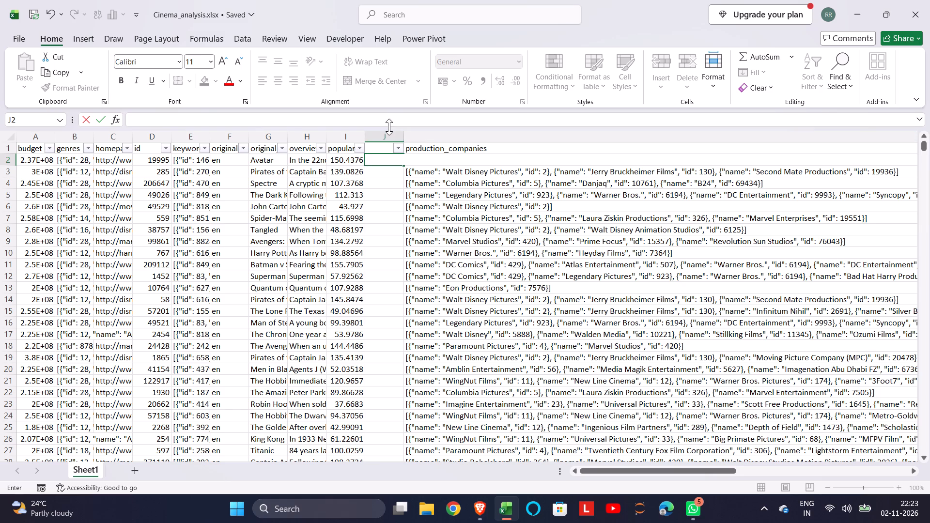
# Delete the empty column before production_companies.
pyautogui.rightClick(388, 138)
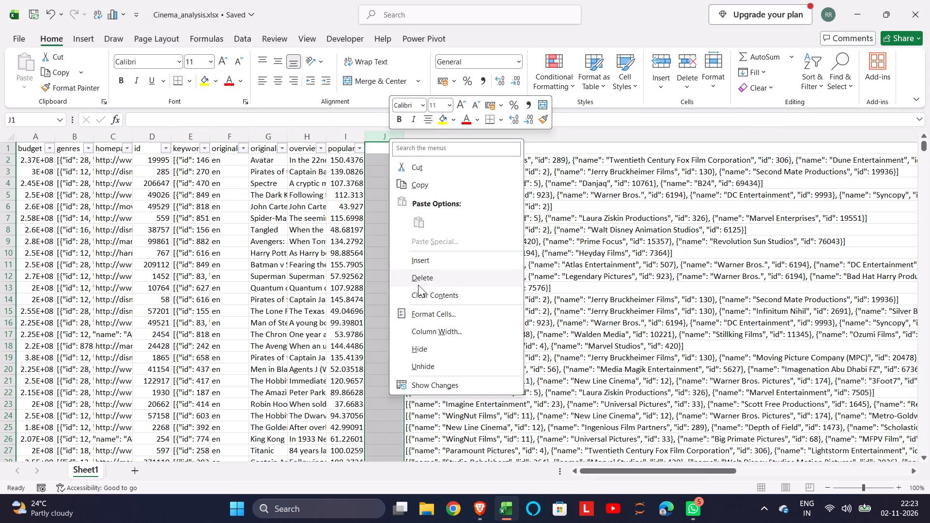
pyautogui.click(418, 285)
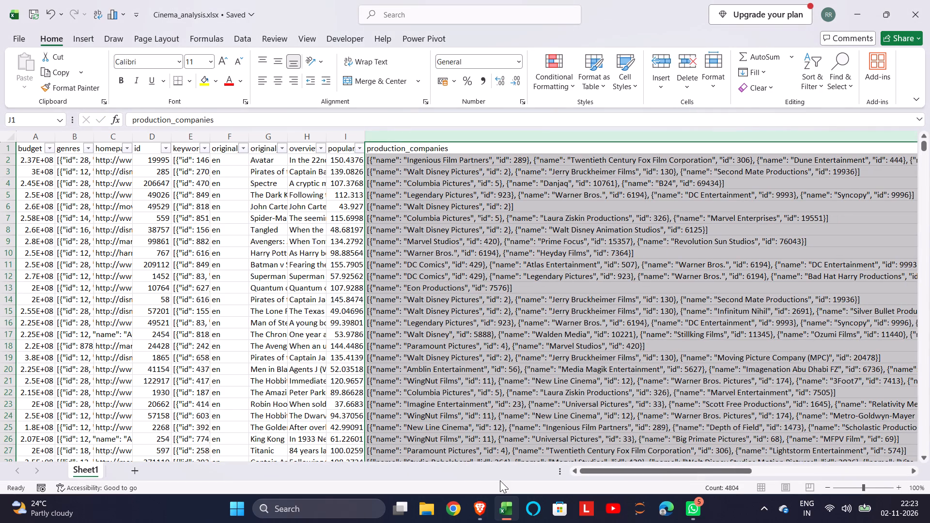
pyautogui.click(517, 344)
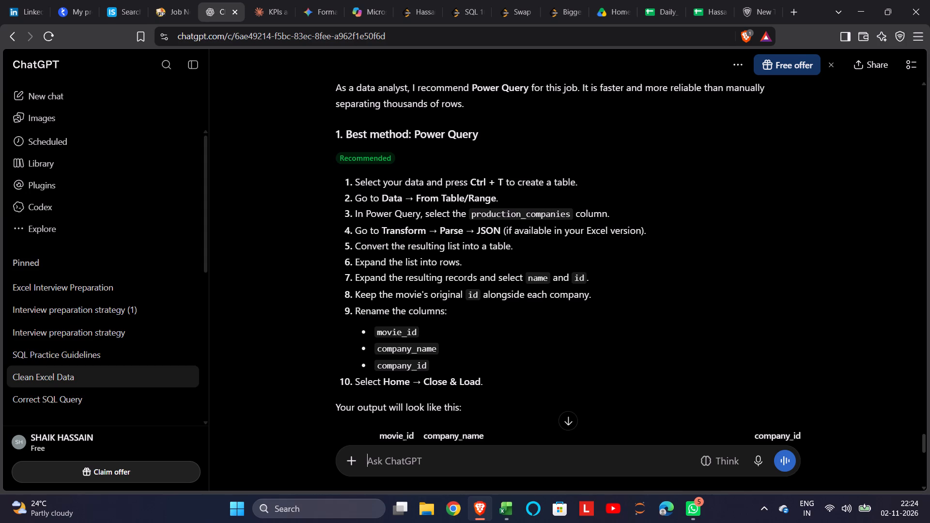
pyautogui.scroll(-1, 486, 346)
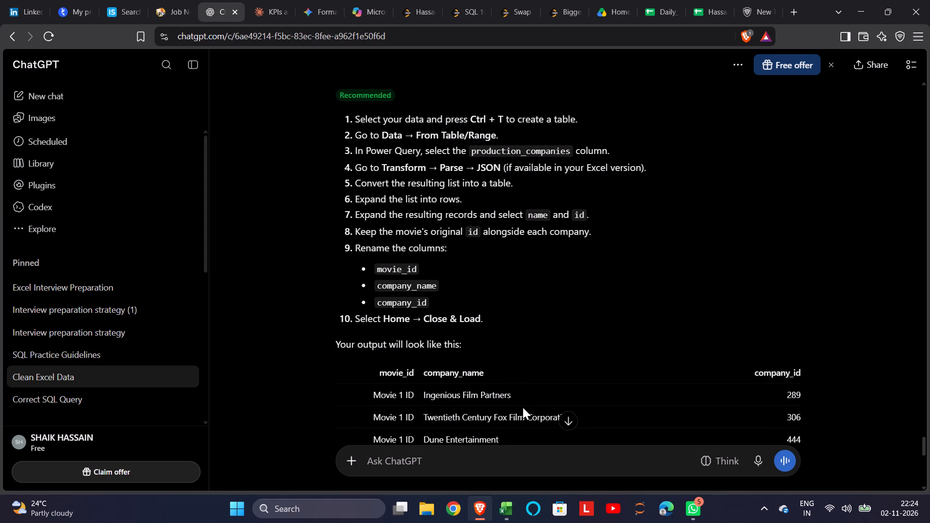
# Switch back to the Cinema_analysis workbook in Excel and narrow the production_companies column to about half its width.
pyautogui.click(519, 516)
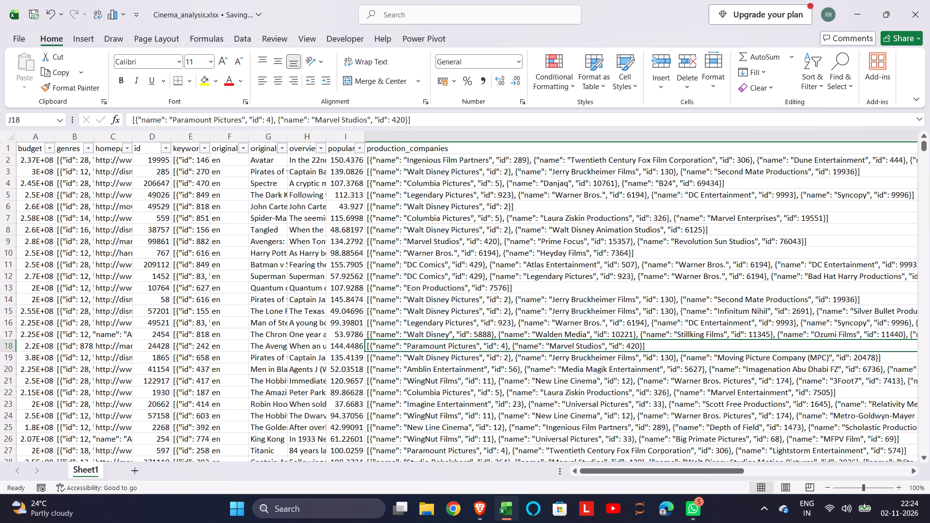
pyautogui.hscroll(-1, 758, 169)
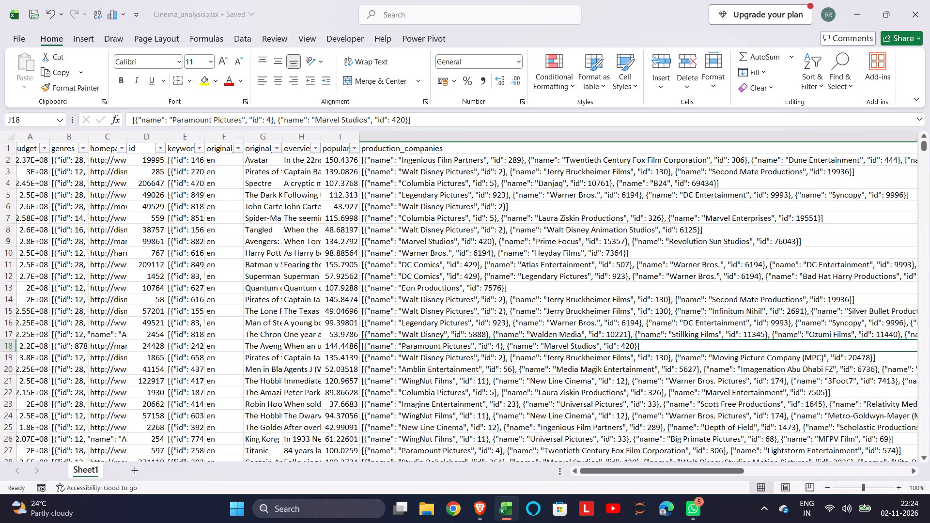
pyautogui.hscroll(-3, 758, 169)
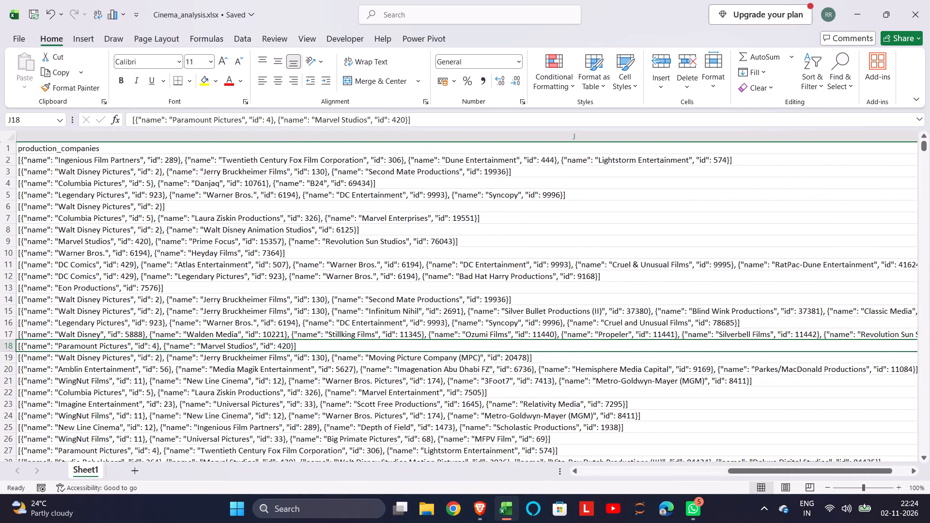
pyautogui.hscroll(-1, 758, 169)
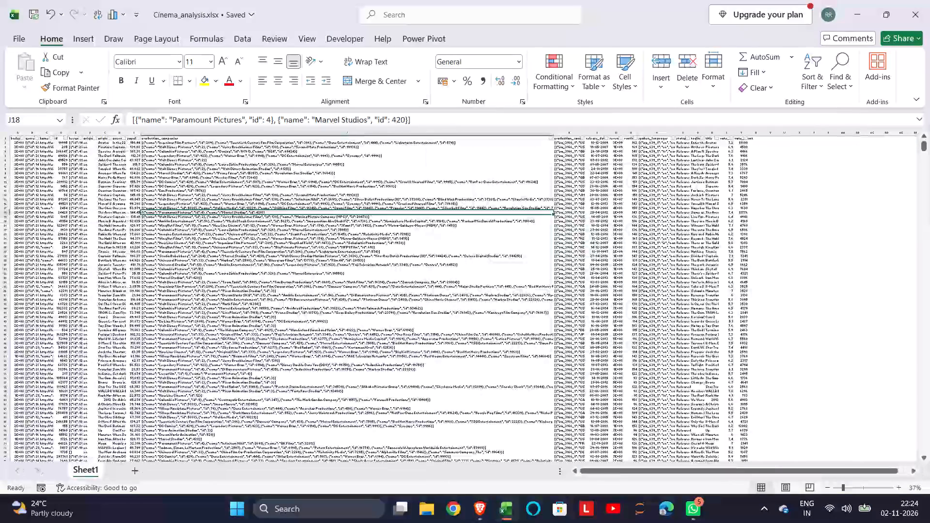
pyautogui.hscroll(3, 554, 191)
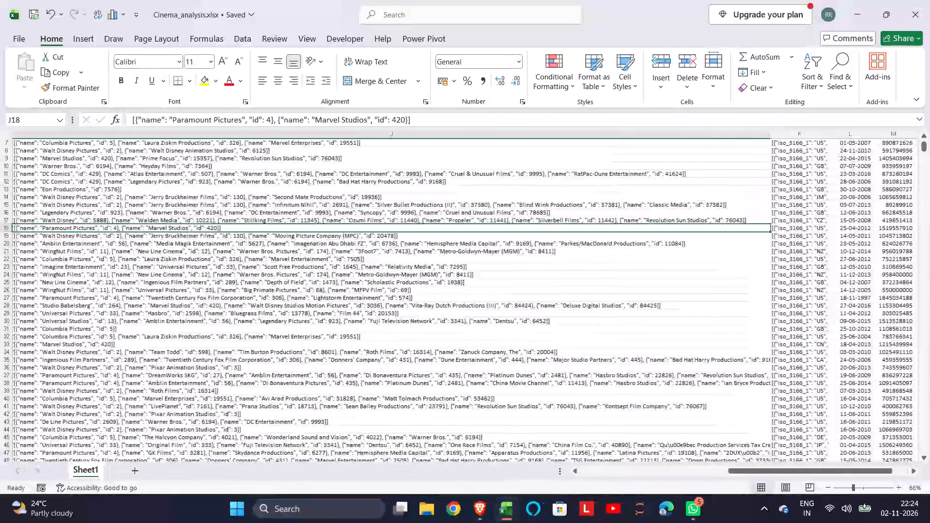
pyautogui.scroll(2, 554, 191)
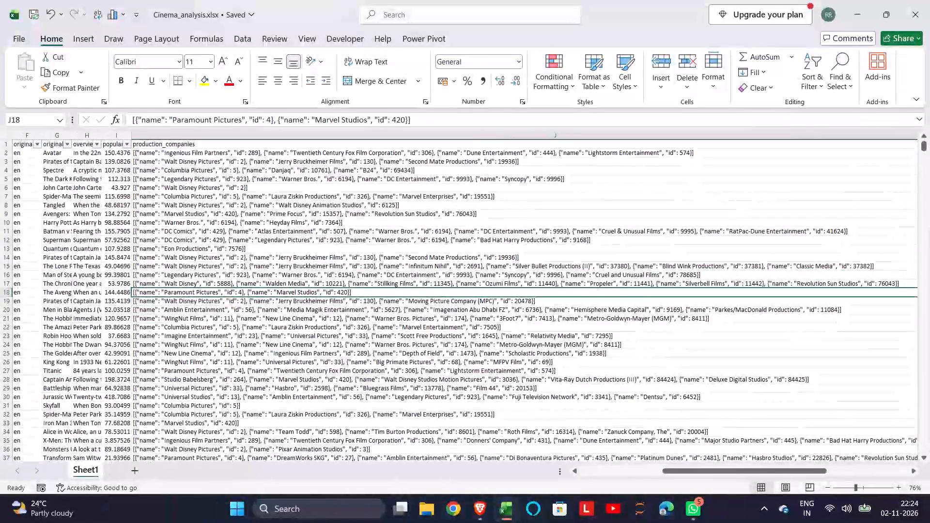
pyautogui.hscroll(-1, 864, 183)
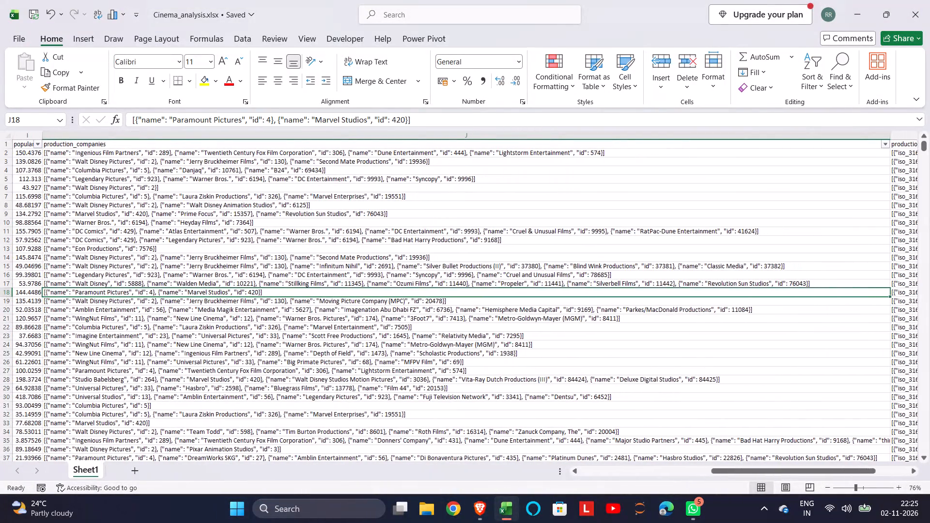
pyautogui.moveTo(892, 133); pyautogui.dragTo(496, 187)
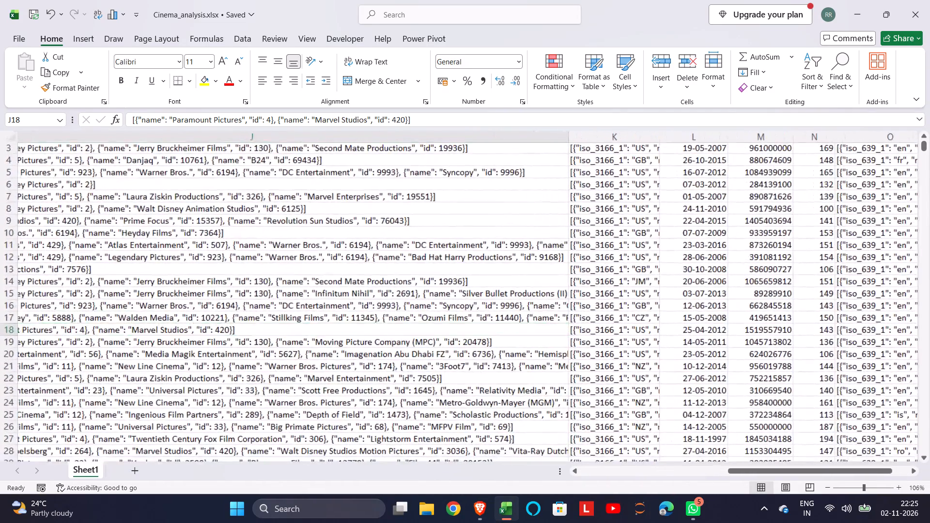
pyautogui.scroll(2, 424, 203)
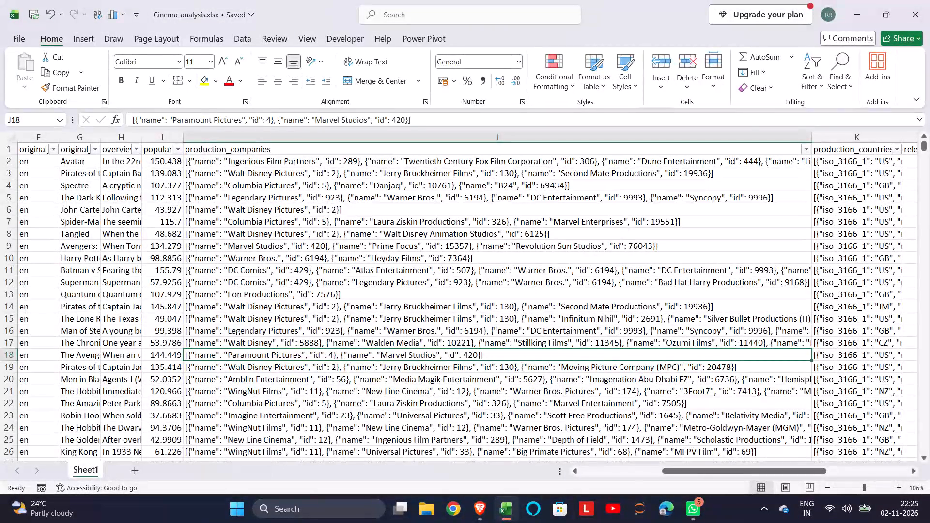
pyautogui.hscroll(5, 219, 209)
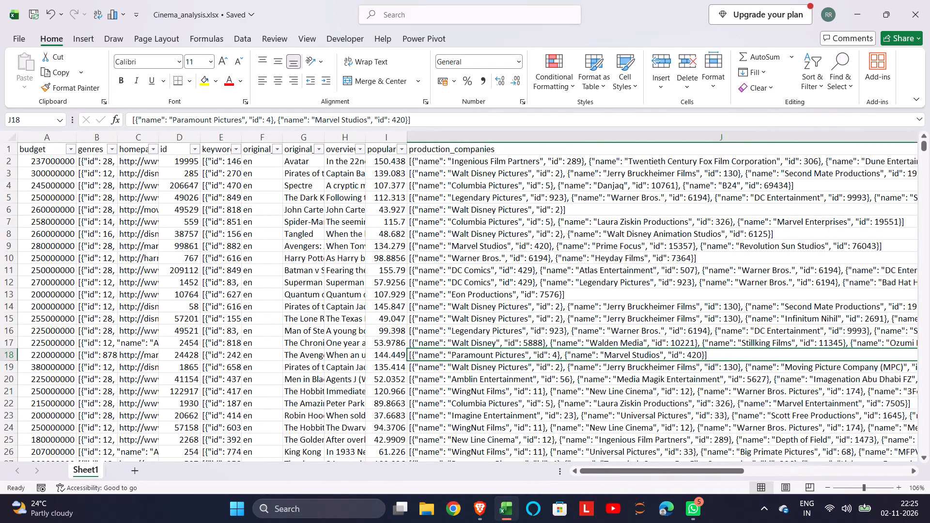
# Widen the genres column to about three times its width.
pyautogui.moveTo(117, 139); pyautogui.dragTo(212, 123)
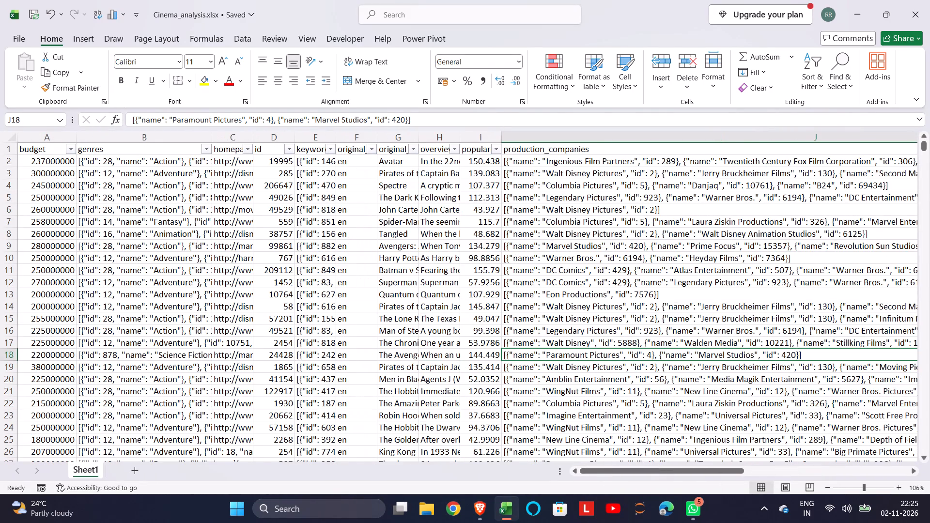
# Scan the upper rows of the movie dataset, checking how values are stored in the genres and other columns, and return to the top.
pyautogui.click(45, 163)
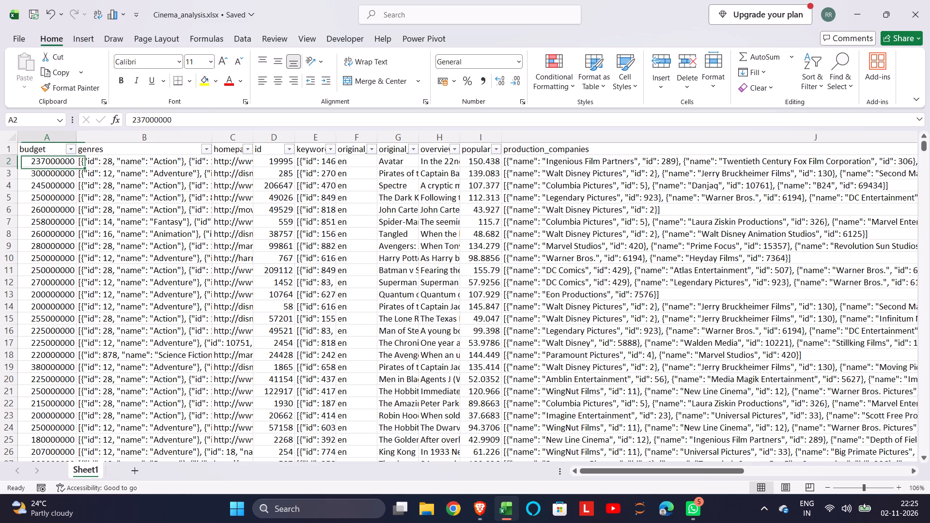
pyautogui.scroll(-5, 67, 247)
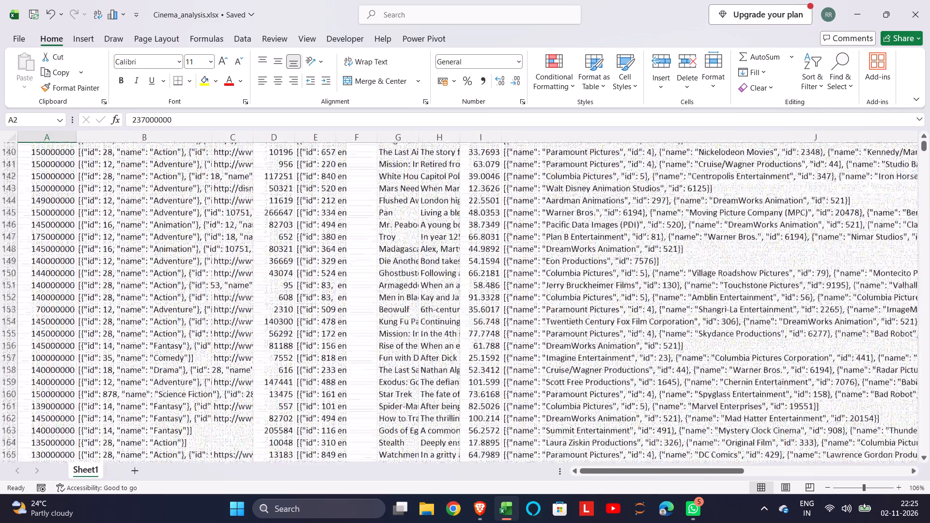
pyautogui.scroll(4, 67, 247)
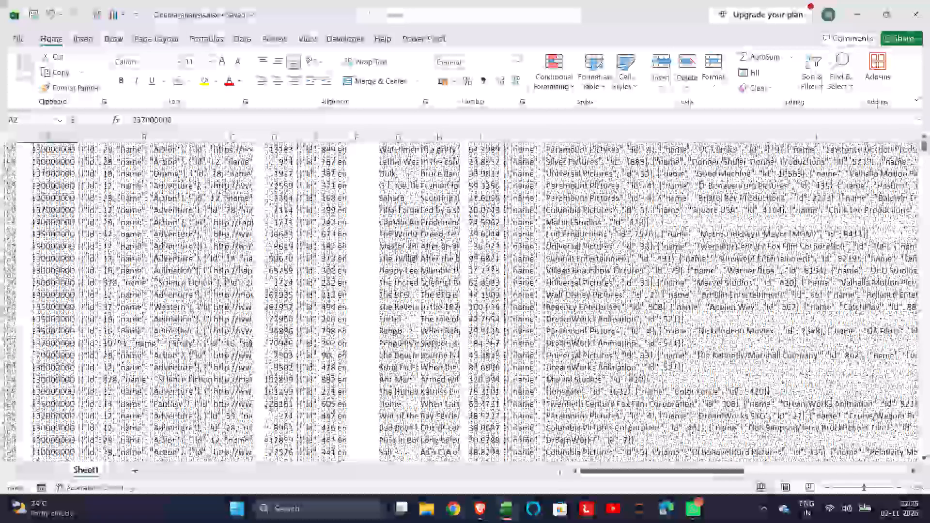
pyautogui.scroll(2, 67, 247)
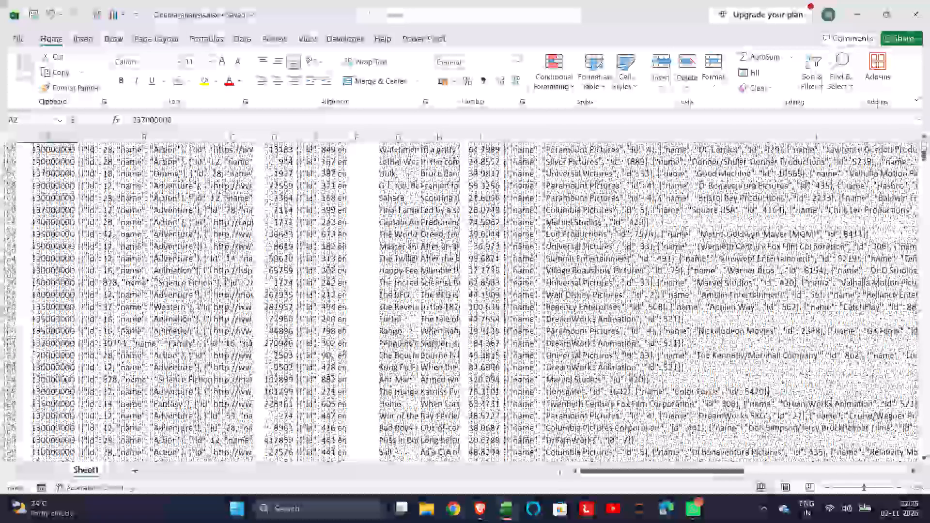
pyautogui.scroll(2, 67, 247)
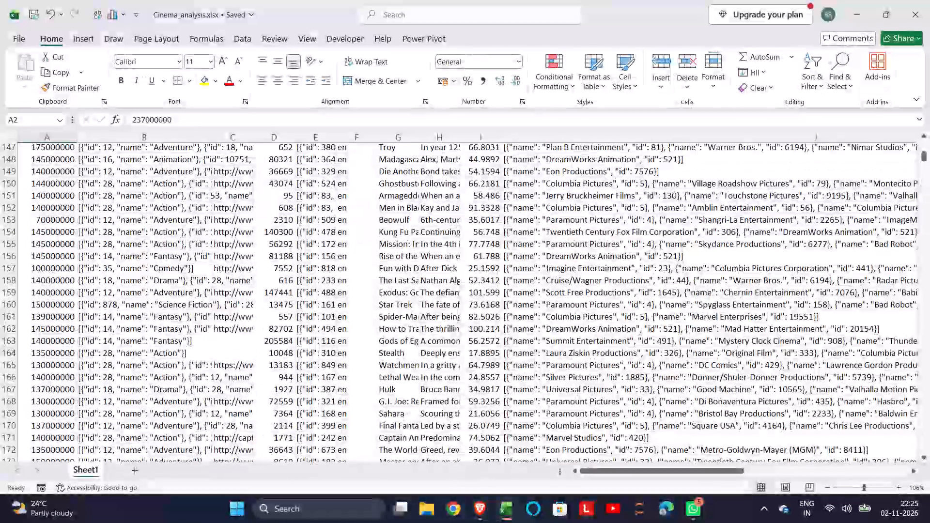
pyautogui.scroll(11, 67, 247)
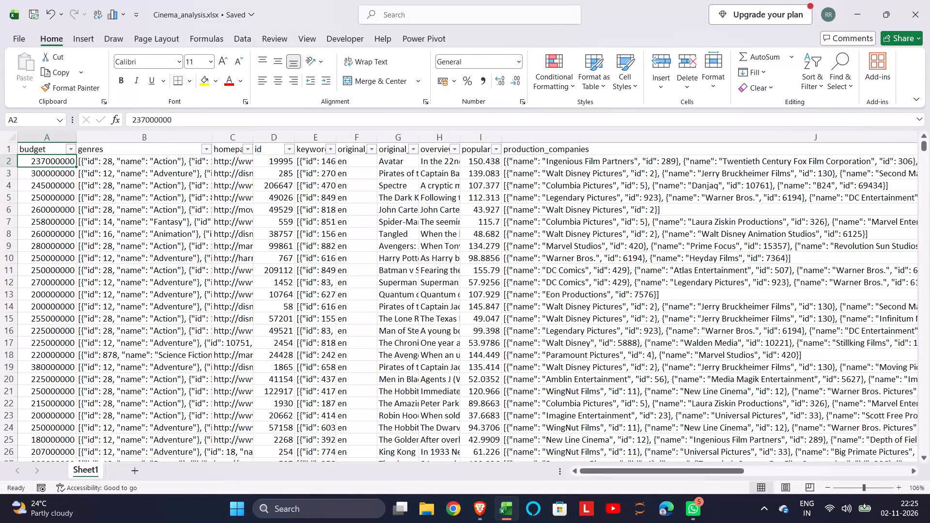
# Widen the genres column to nearly three times its current width so most of the multi-value genre lists are readable.
pyautogui.moveTo(211, 137); pyautogui.dragTo(239, 132)
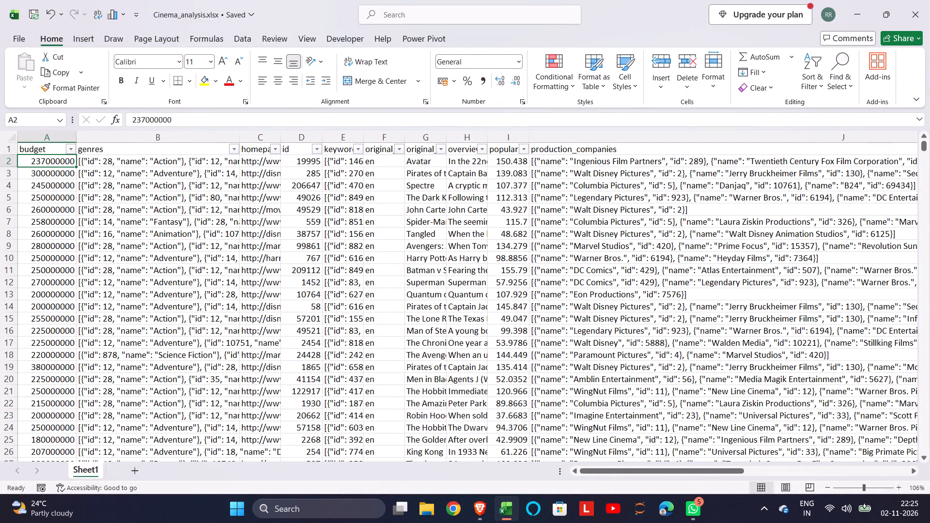
pyautogui.moveTo(239, 135); pyautogui.dragTo(303, 117)
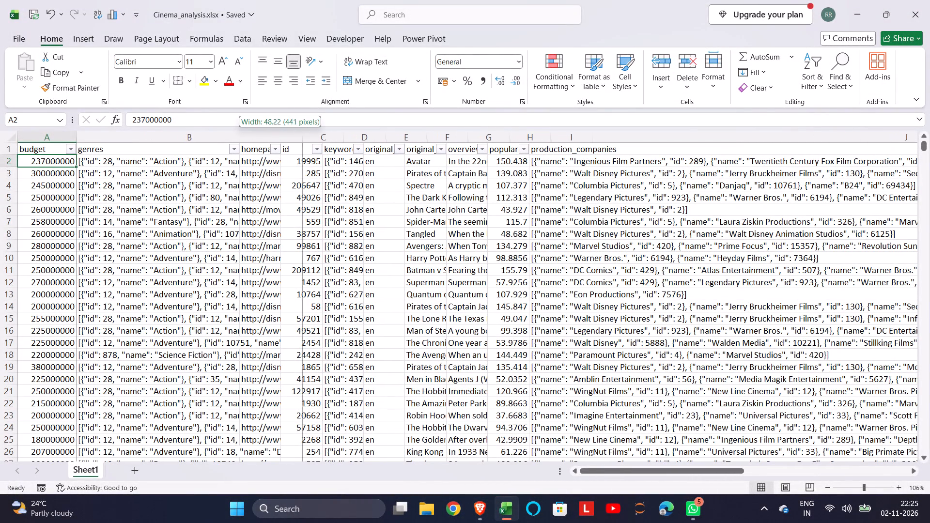
pyautogui.moveTo(303, 117); pyautogui.dragTo(264, 134)
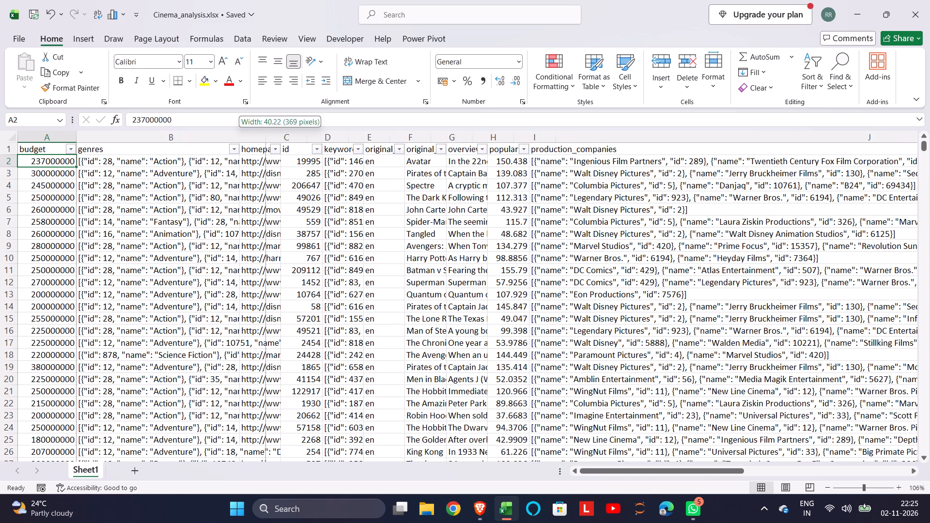
pyautogui.moveTo(264, 134); pyautogui.dragTo(505, 125)
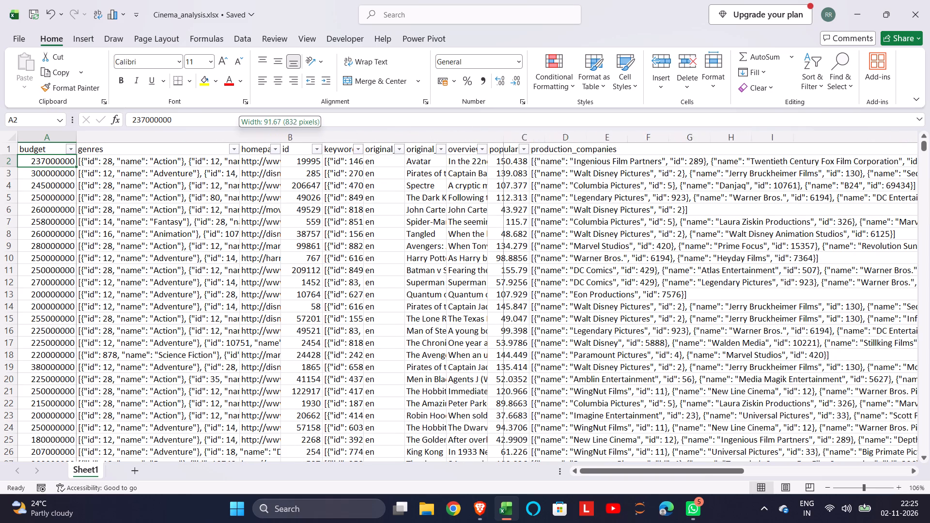
pyautogui.moveTo(505, 125); pyautogui.dragTo(557, 125)
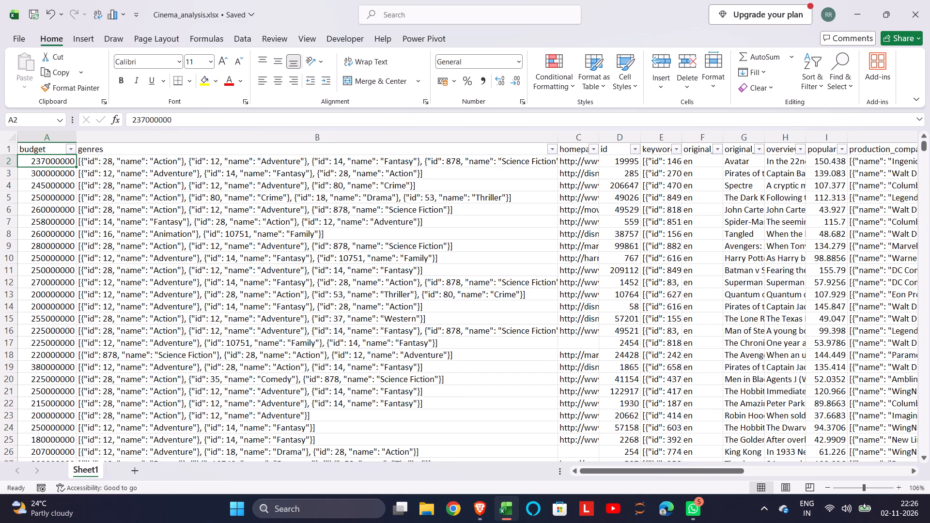
pyautogui.moveTo(560, 139); pyautogui.dragTo(451, 155)
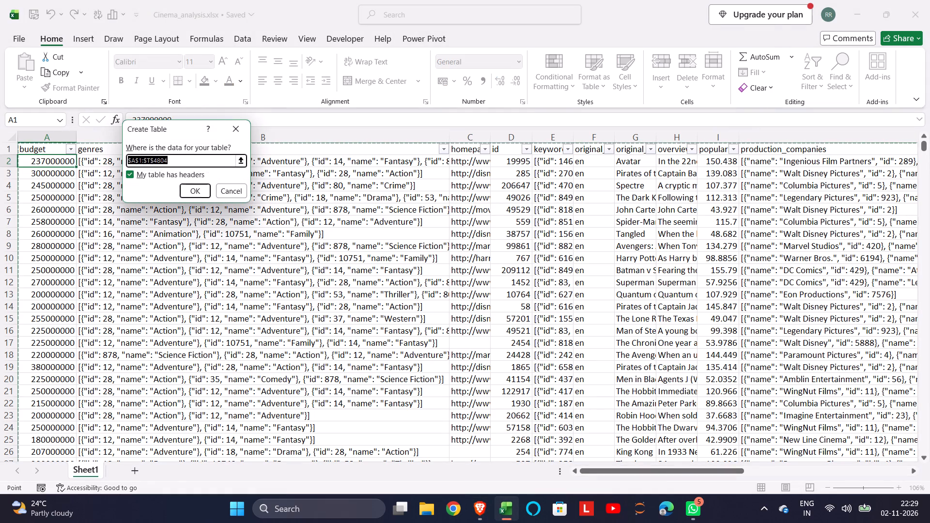
pyautogui.click(190, 194)
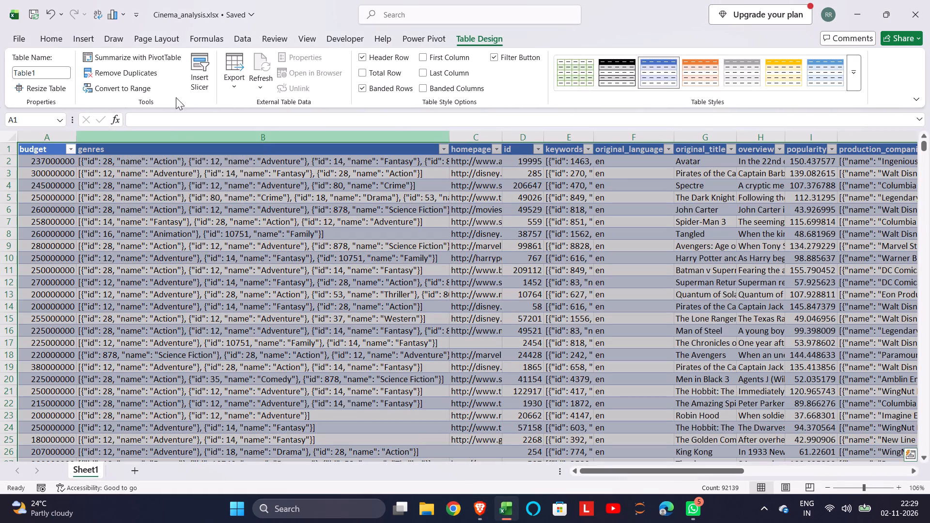
# Load the new movie table into the Power Query Editor.
pyautogui.click(243, 43)
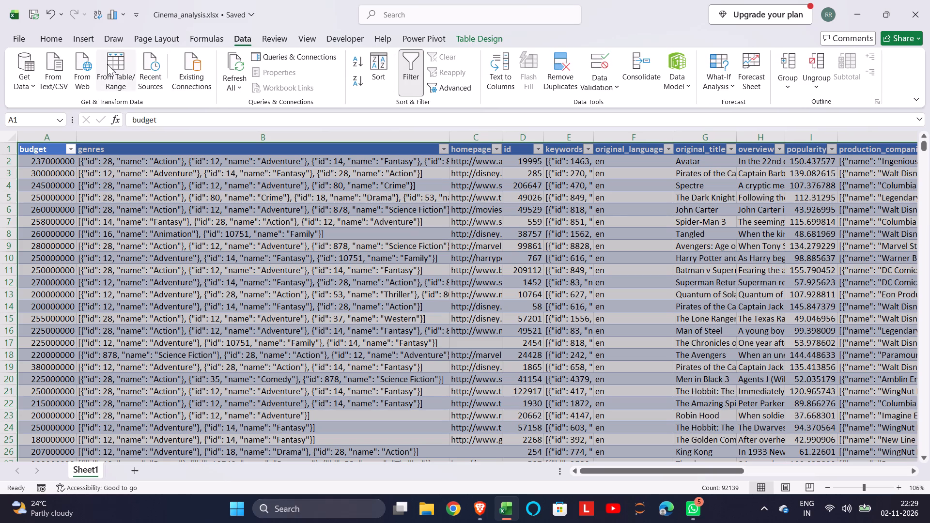
pyautogui.click(107, 64)
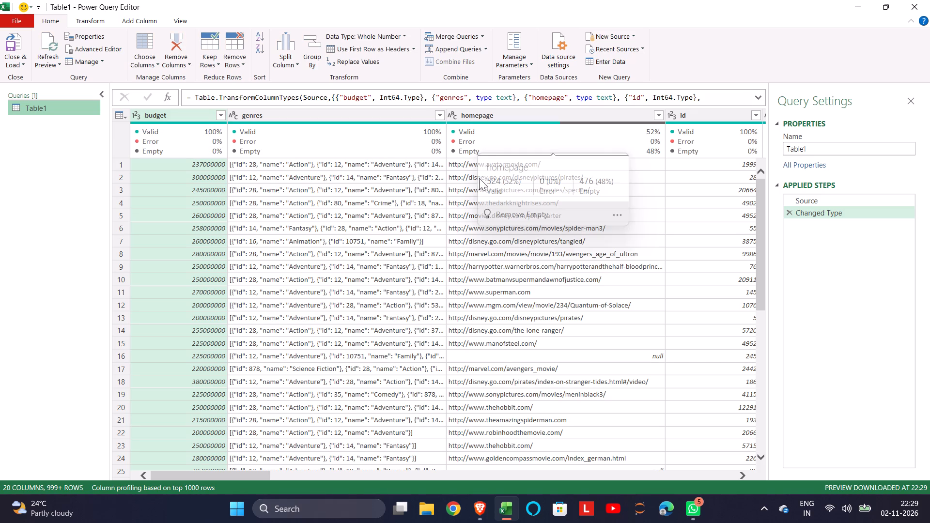
pyautogui.hscroll(3, 328, 150)
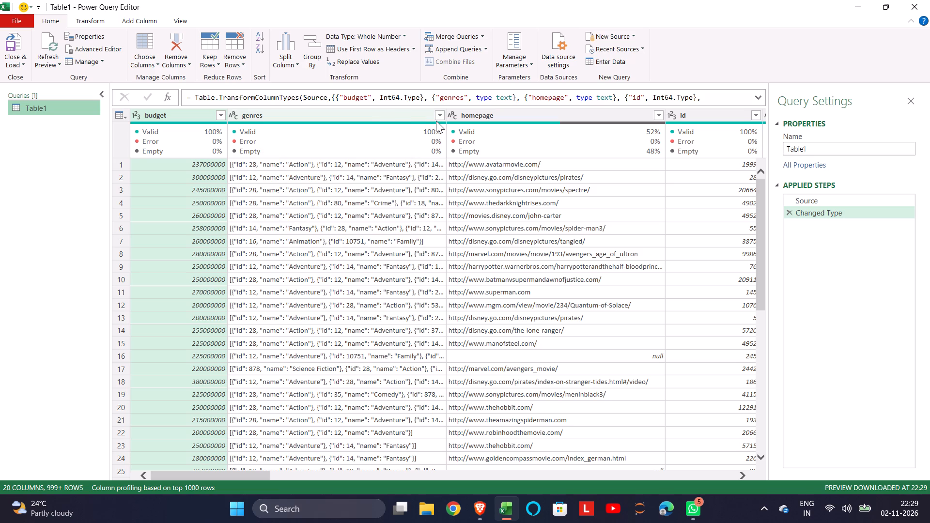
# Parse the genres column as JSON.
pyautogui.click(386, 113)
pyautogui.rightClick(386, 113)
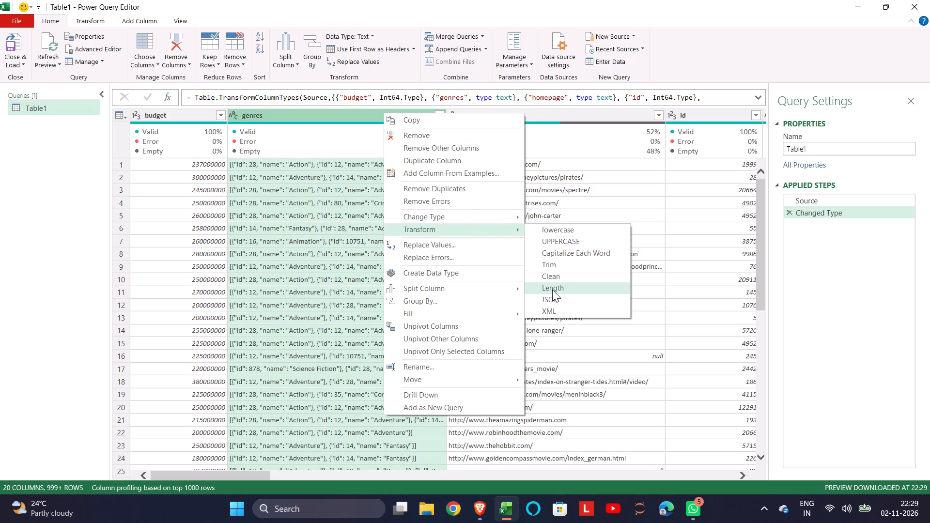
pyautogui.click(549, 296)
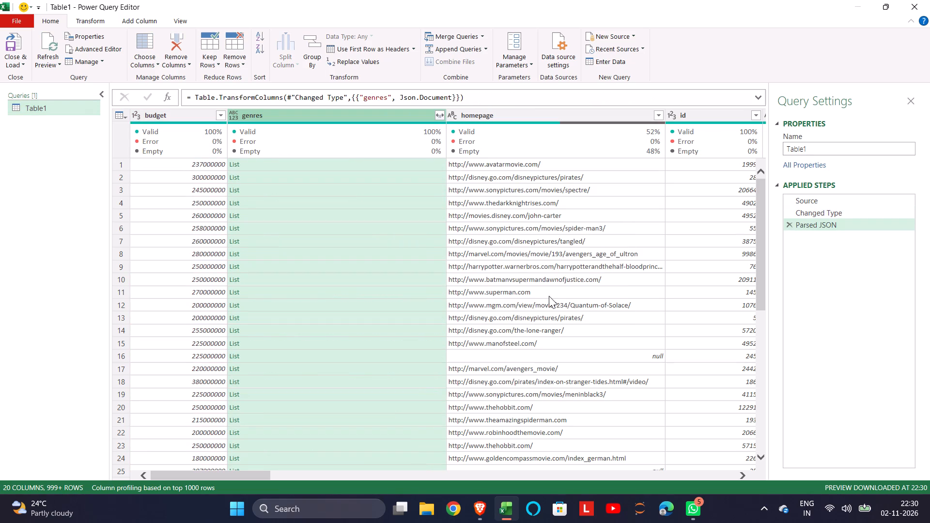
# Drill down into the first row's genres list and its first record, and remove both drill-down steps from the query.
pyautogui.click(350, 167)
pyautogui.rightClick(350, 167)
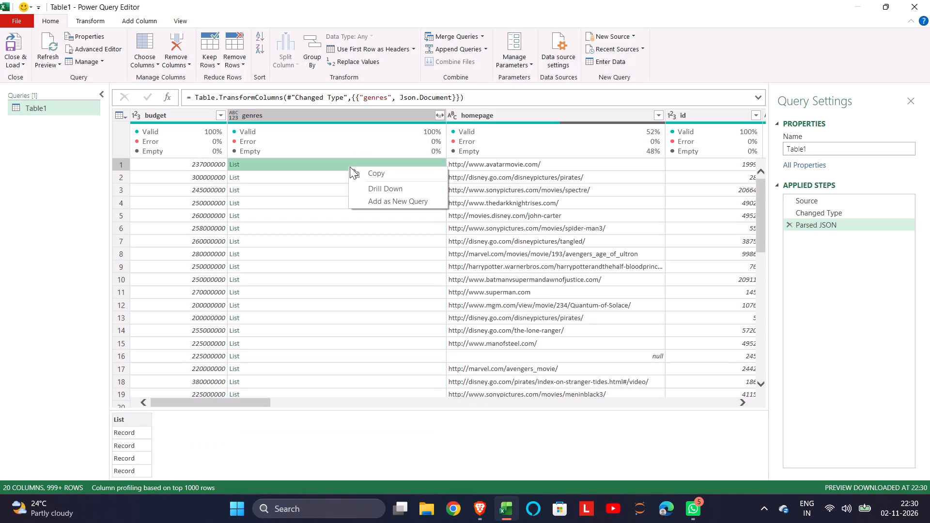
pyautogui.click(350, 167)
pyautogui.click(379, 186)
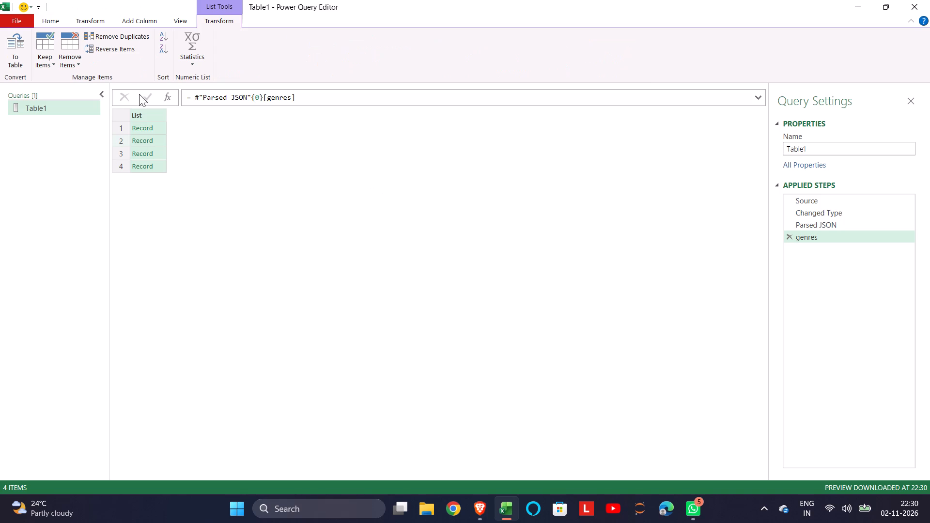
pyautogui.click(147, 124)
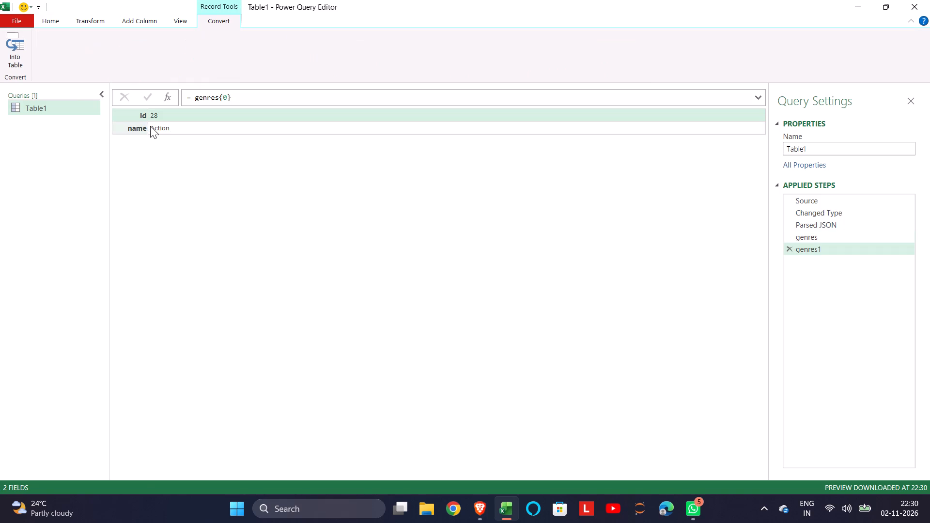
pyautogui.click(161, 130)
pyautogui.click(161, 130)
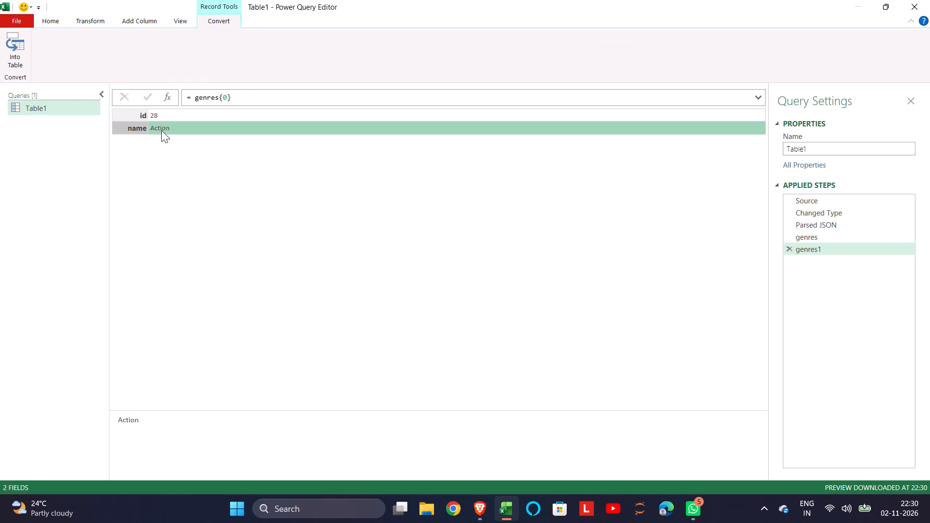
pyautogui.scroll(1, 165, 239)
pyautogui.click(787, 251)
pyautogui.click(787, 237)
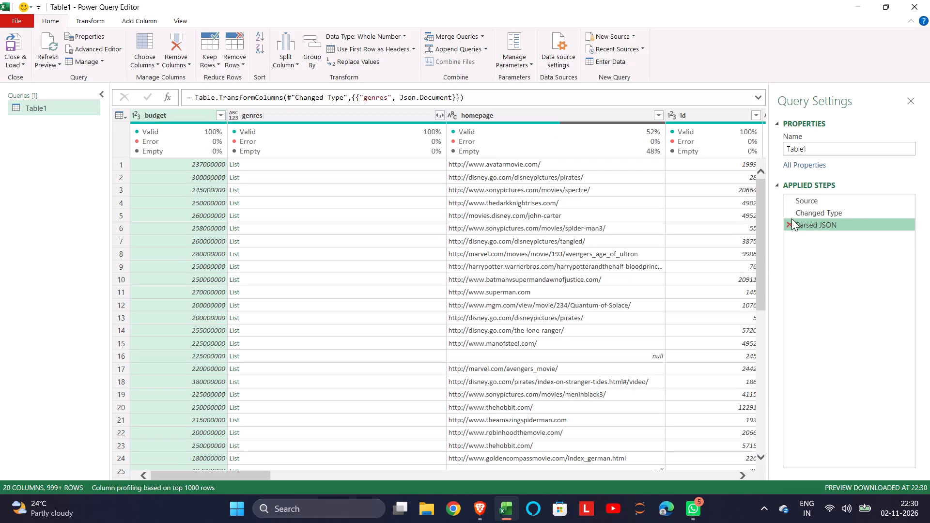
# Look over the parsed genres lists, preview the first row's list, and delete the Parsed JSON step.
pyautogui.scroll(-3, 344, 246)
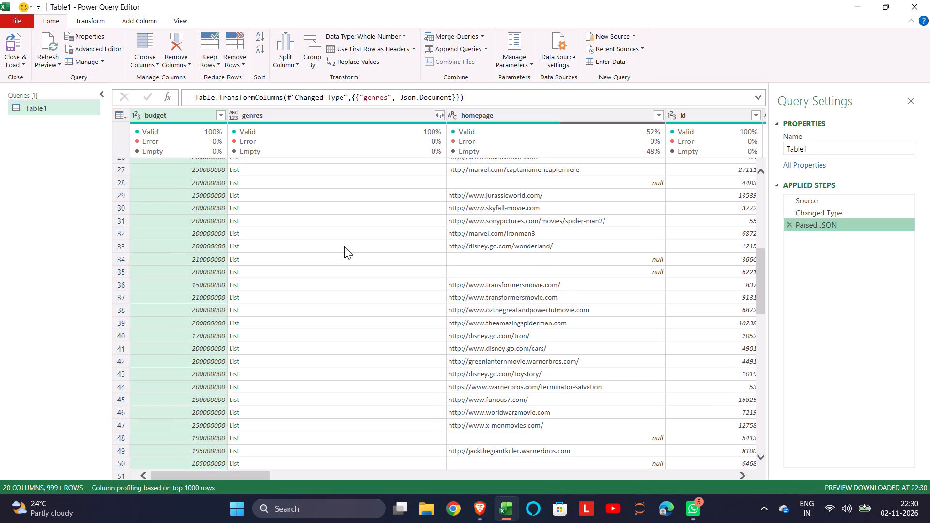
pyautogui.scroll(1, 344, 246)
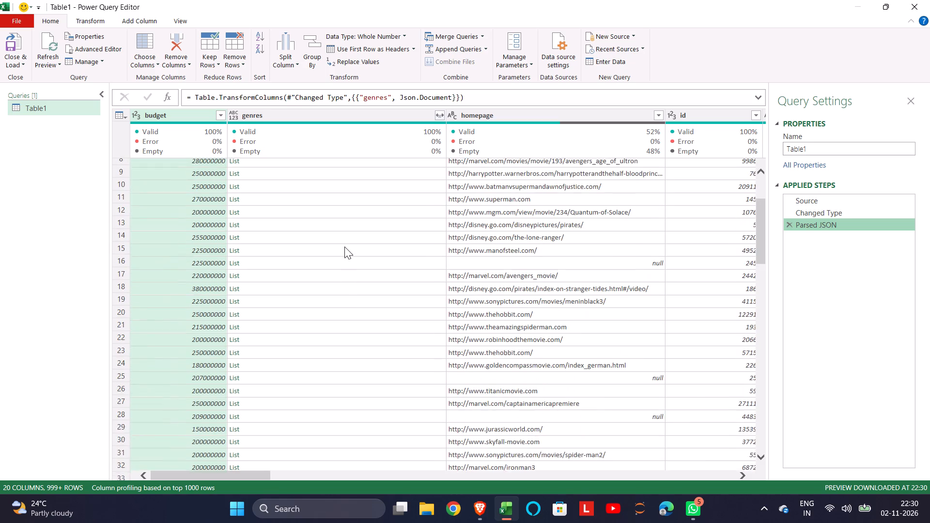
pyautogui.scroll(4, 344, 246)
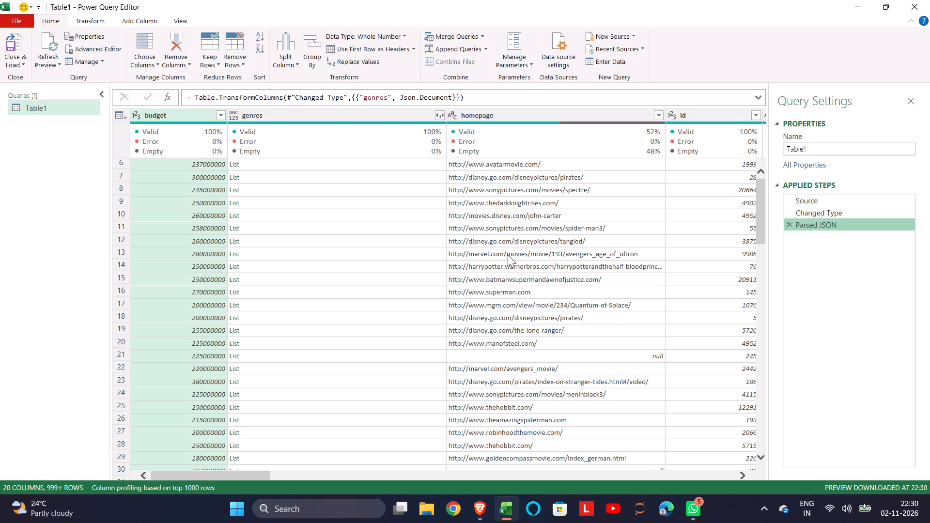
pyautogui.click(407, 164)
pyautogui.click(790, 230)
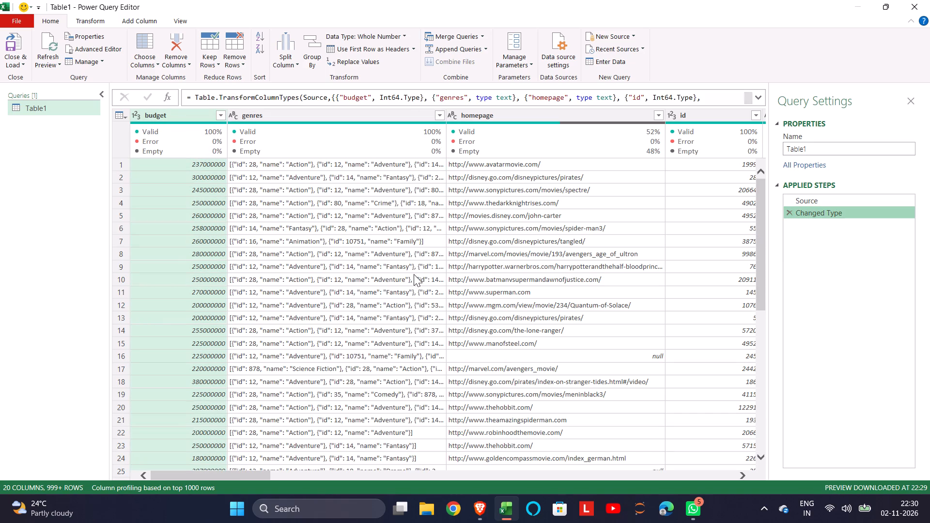
pyautogui.click(468, 516)
pyautogui.scroll(2, 470, 372)
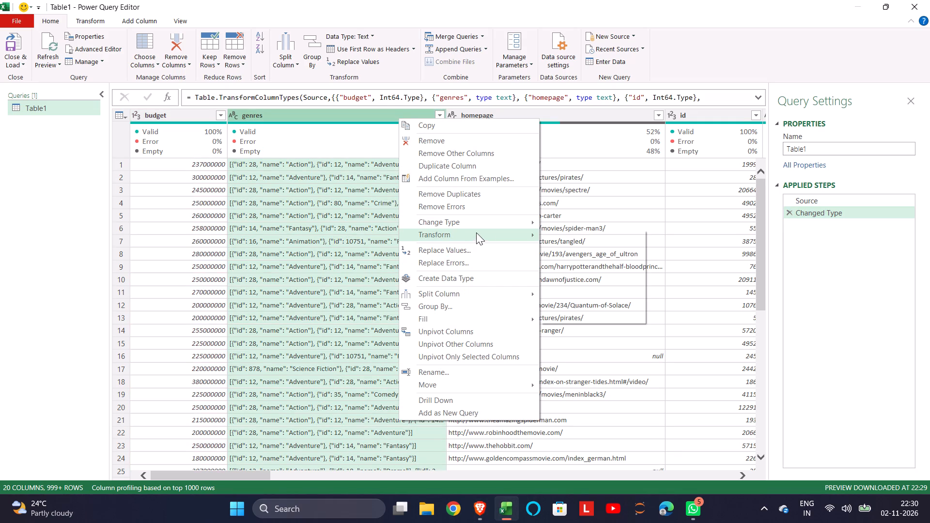
pyautogui.scroll(-1, 585, 285)
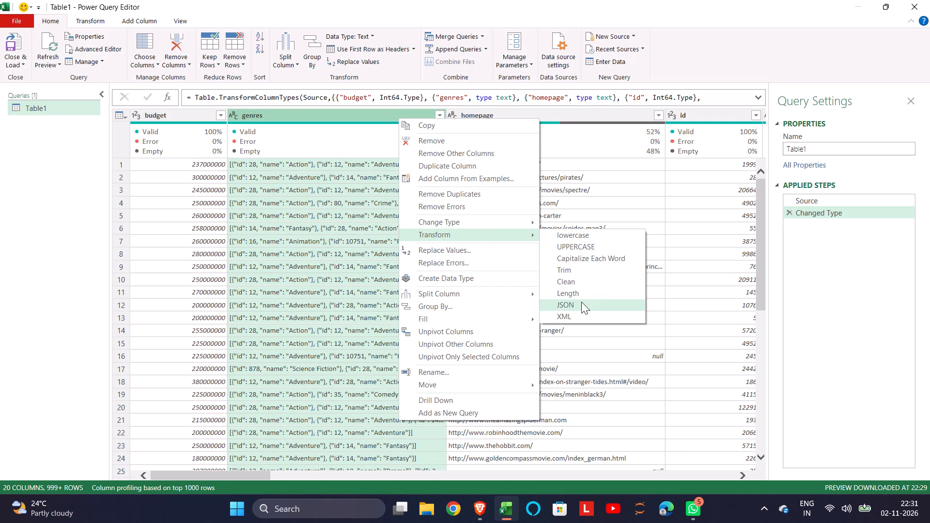
pyautogui.click(581, 302)
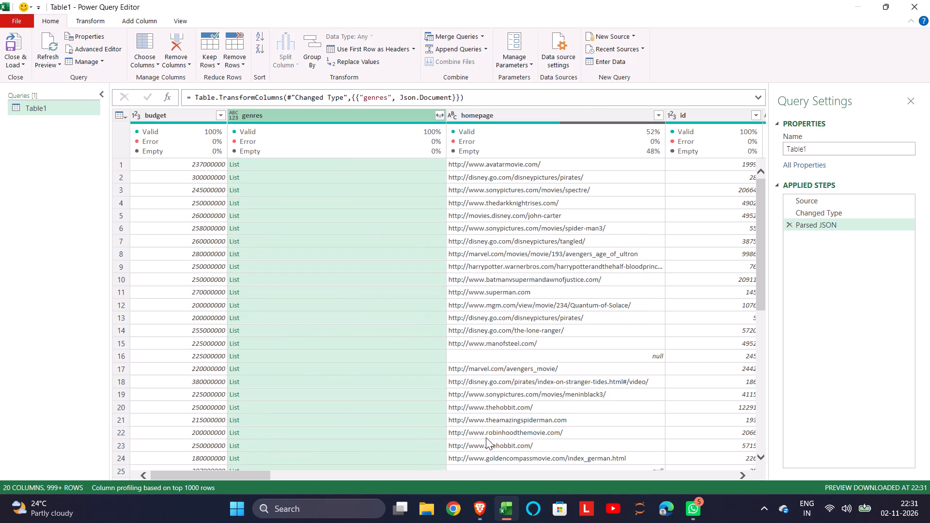
# Recheck ChatGPT's instructions in Brave, return to the Power Query Editor and drill down into the first row's genres list.
pyautogui.click(482, 503)
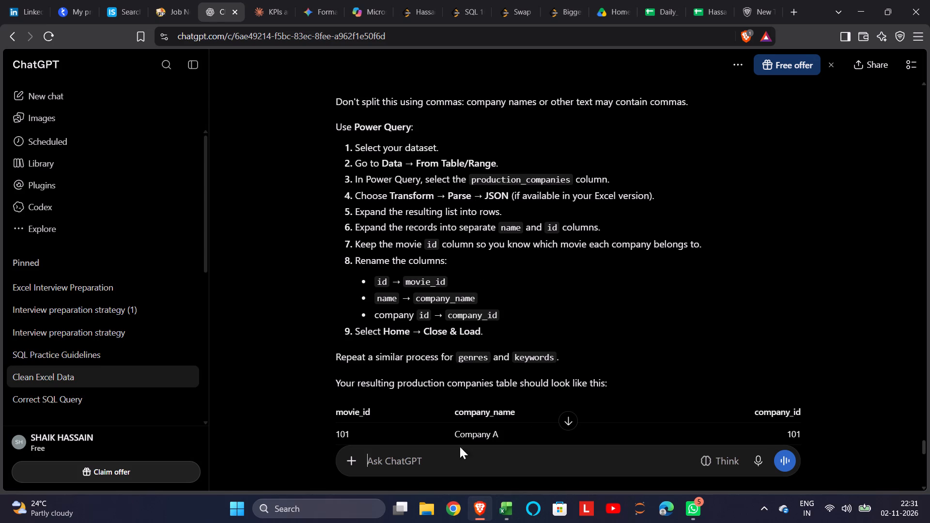
pyautogui.click(498, 515)
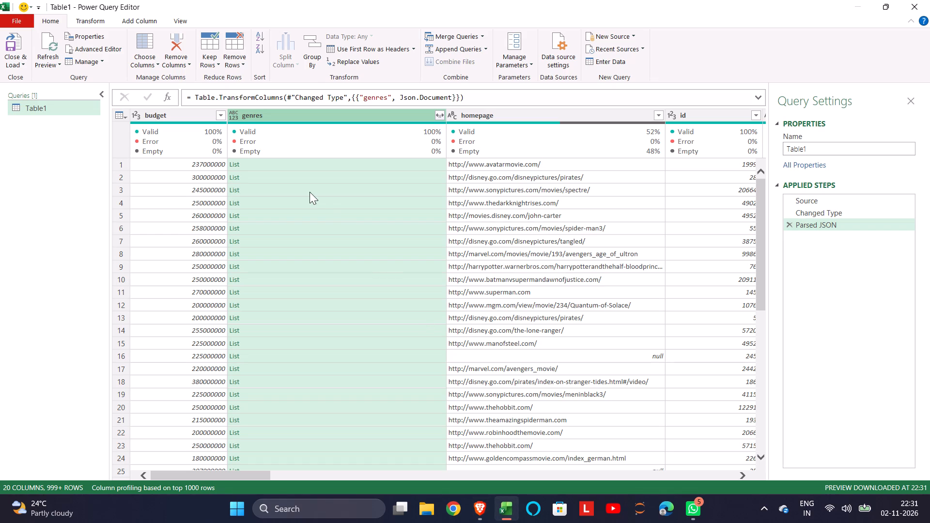
pyautogui.click(333, 160)
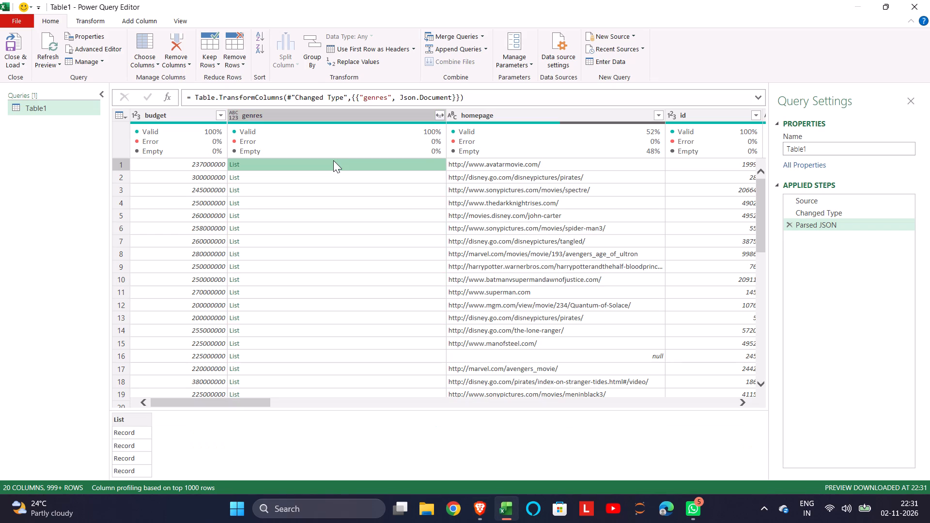
pyautogui.click(128, 435)
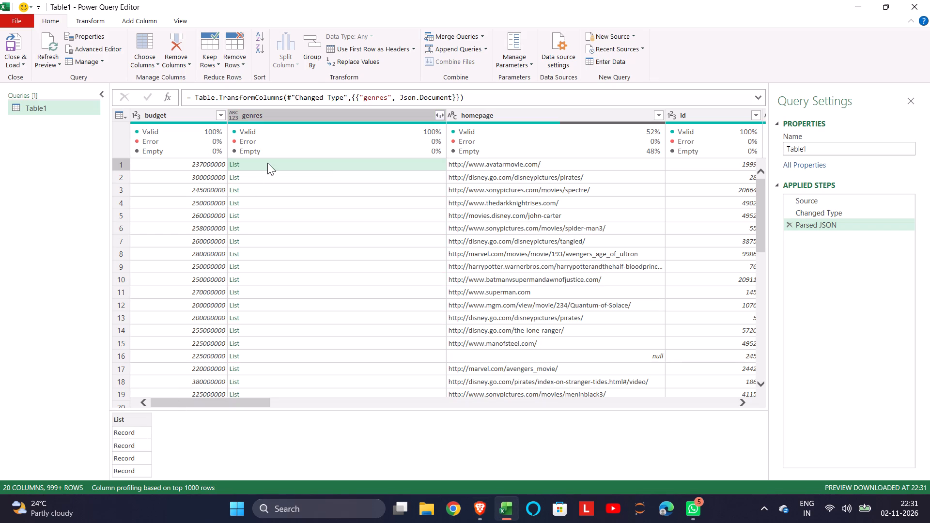
pyautogui.doubleClick(267, 163)
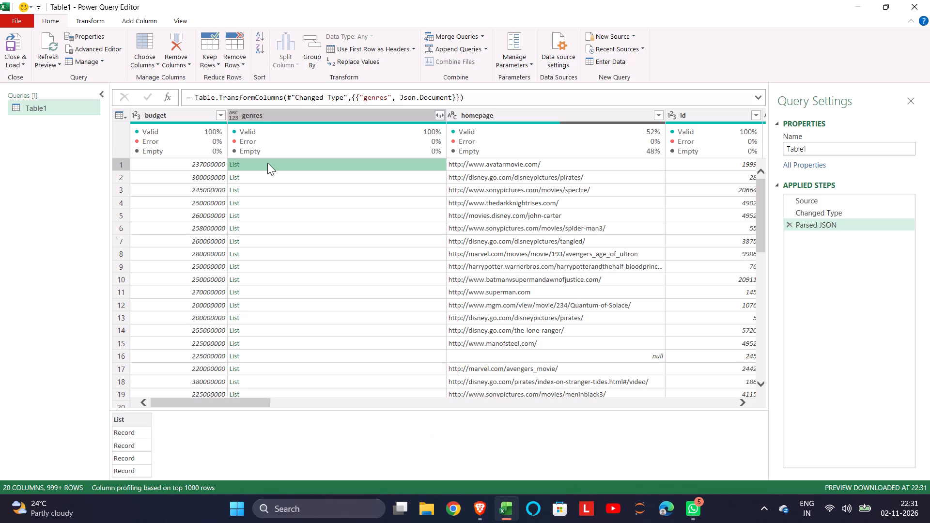
pyautogui.click(267, 163)
pyautogui.rightClick(267, 163)
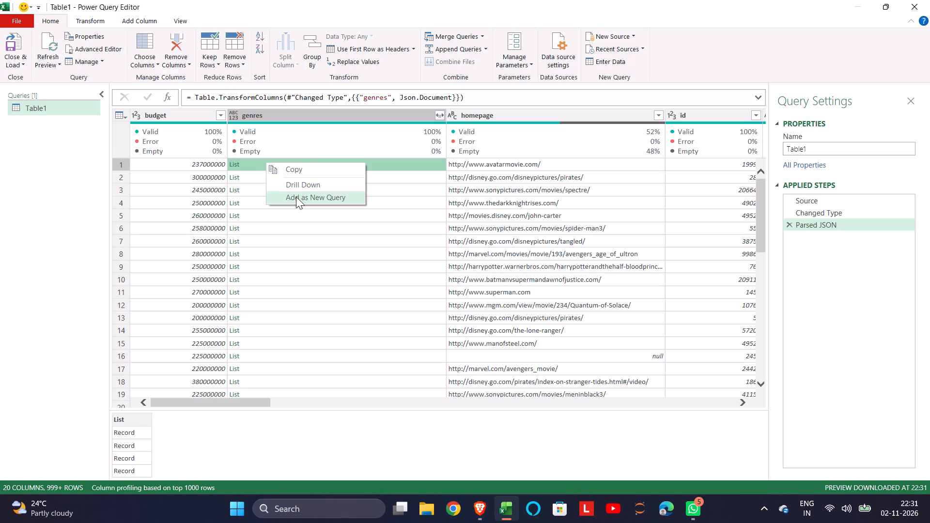
pyautogui.click(301, 186)
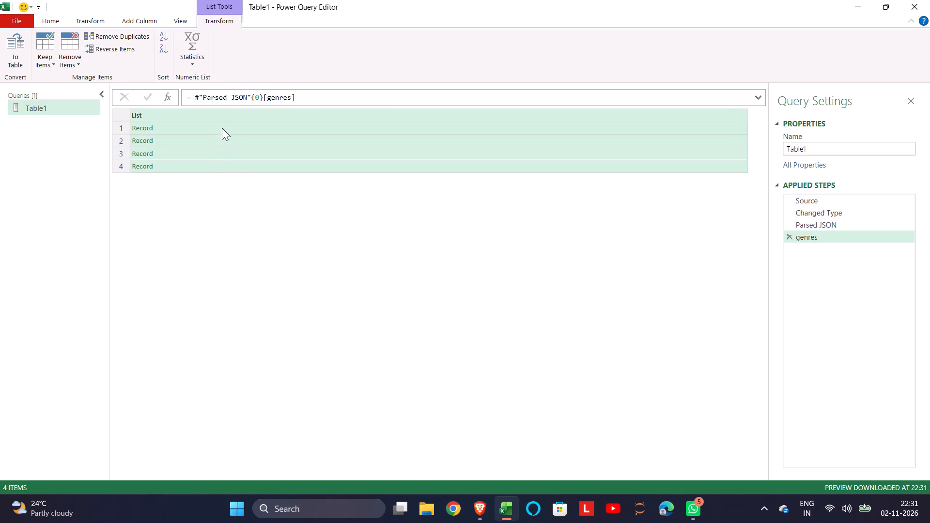
# Drill down into the second record of the genres list.
pyautogui.click(218, 143)
pyautogui.rightClick(218, 143)
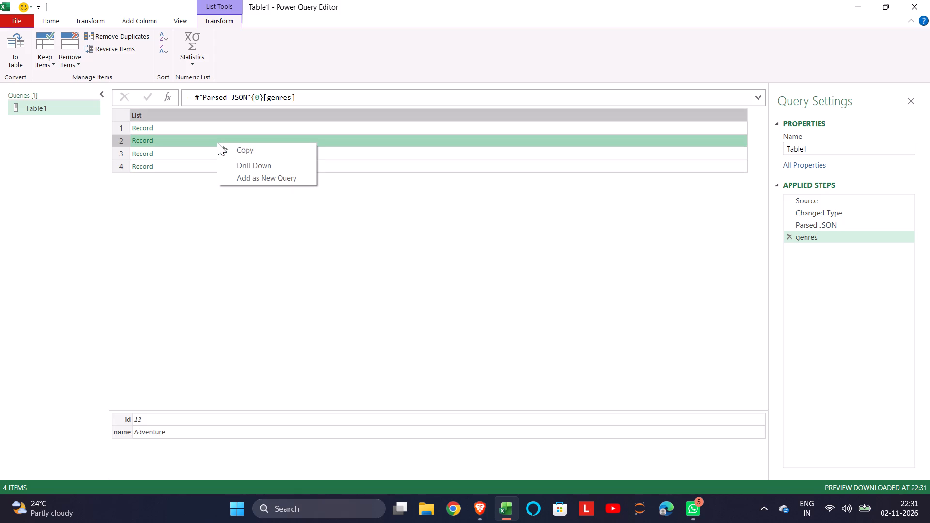
pyautogui.click(247, 161)
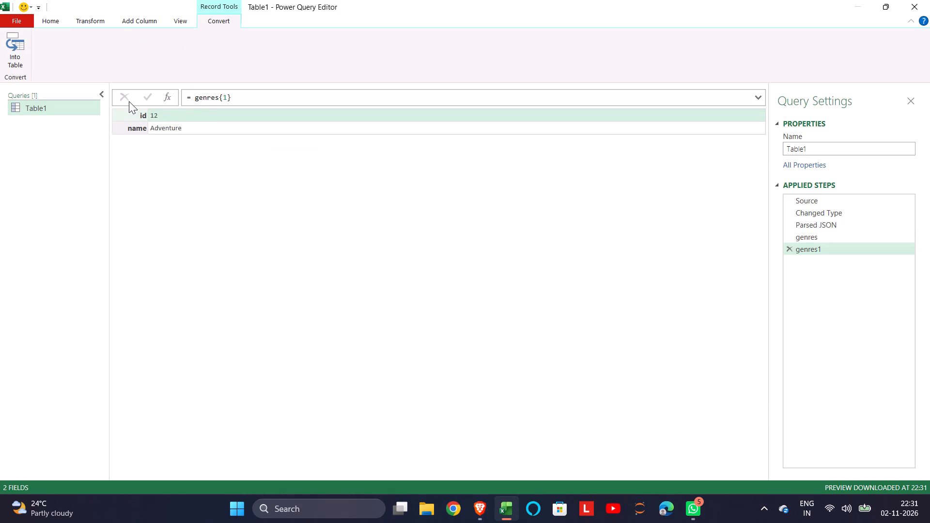
# Go back to the Changed Type step and look over the table's columns from budget to overview.
pyautogui.click(806, 217)
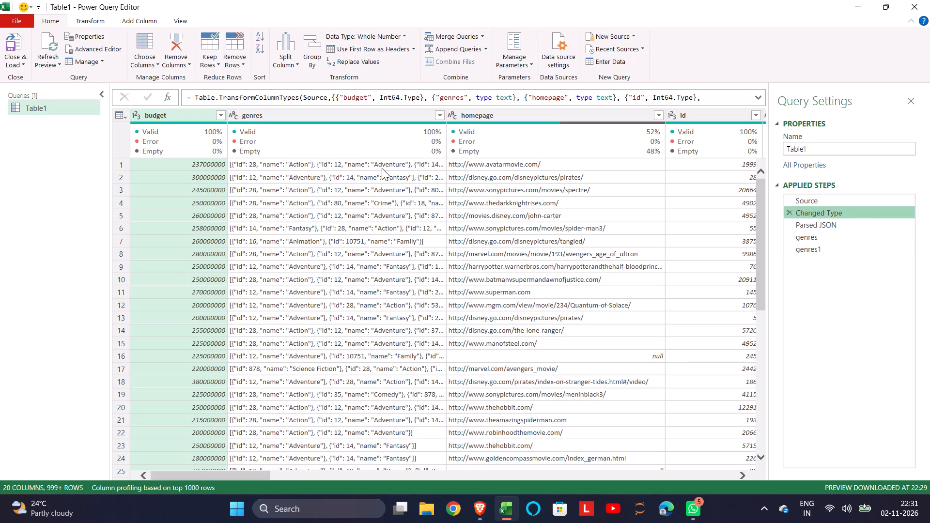
pyautogui.press('v')
pyautogui.hscroll(1, 388, 151)
pyautogui.hscroll(1, 457, 159)
pyautogui.hscroll(-5, 478, 202)
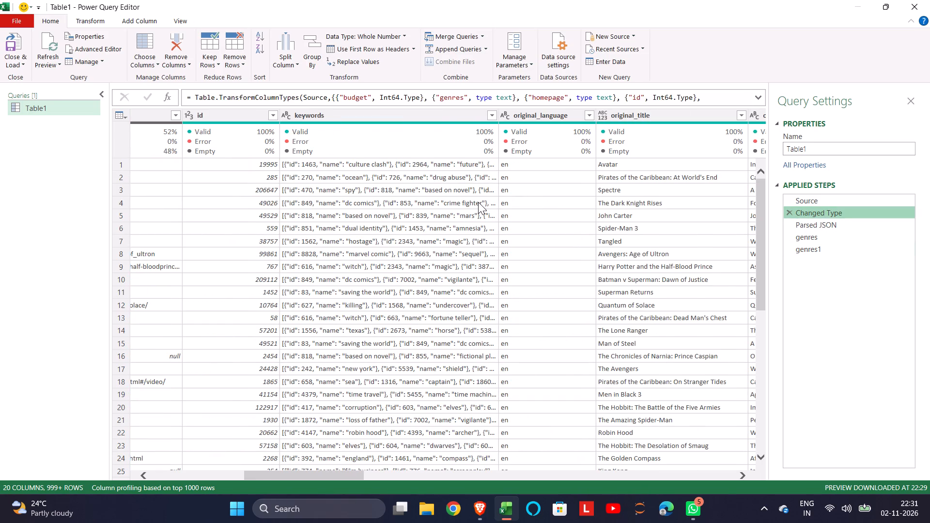
pyautogui.hscroll(-1, 462, 211)
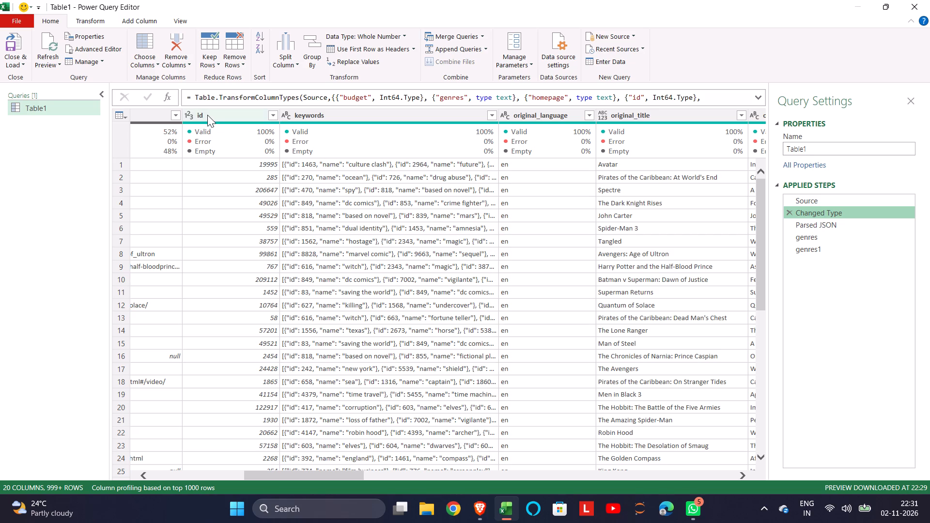
pyautogui.hscroll(-1, 207, 115)
pyautogui.hscroll(2, 228, 116)
pyautogui.hscroll(1, 275, 118)
pyautogui.hscroll(1, 554, 214)
pyautogui.hscroll(-3, 554, 214)
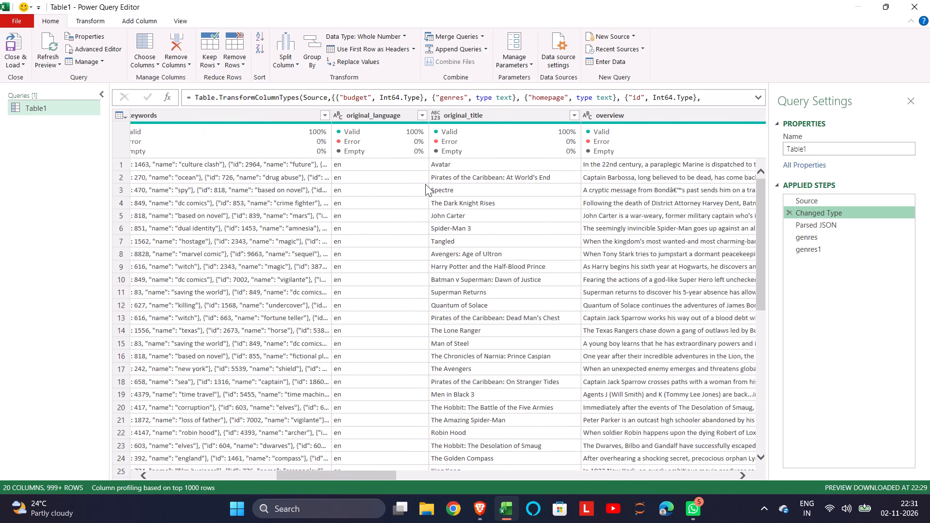
pyautogui.hscroll(-1, 425, 184)
# Load the complete list of filter values for the original_language column, examine it, and close it without filtering.
pyautogui.click(405, 172)
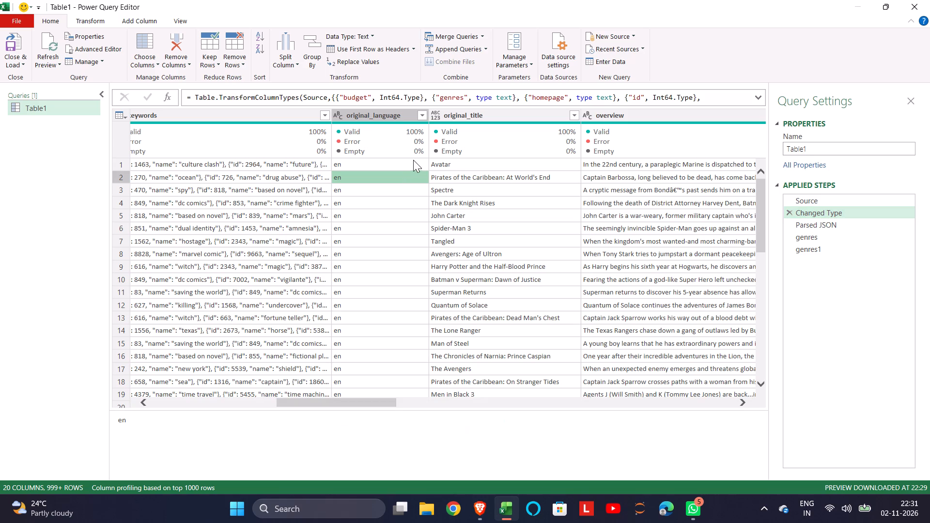
pyautogui.click(413, 160)
pyautogui.scroll(-1, 422, 143)
pyautogui.click(420, 110)
pyautogui.scroll(-1, 420, 110)
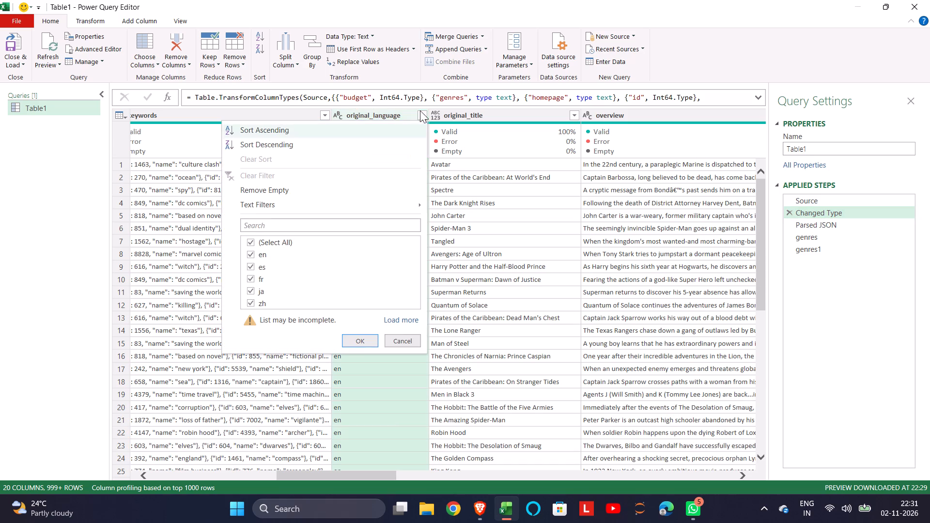
pyautogui.scroll(1, 420, 124)
pyautogui.scroll(-2, 354, 233)
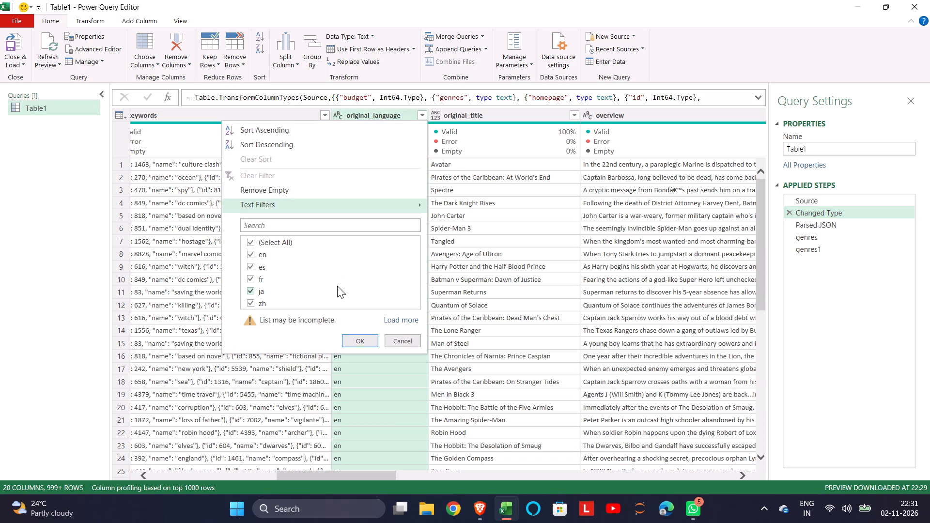
pyautogui.scroll(-4, 337, 286)
pyautogui.scroll(1, 337, 286)
pyautogui.hscroll(1, 356, 302)
pyautogui.click(412, 319)
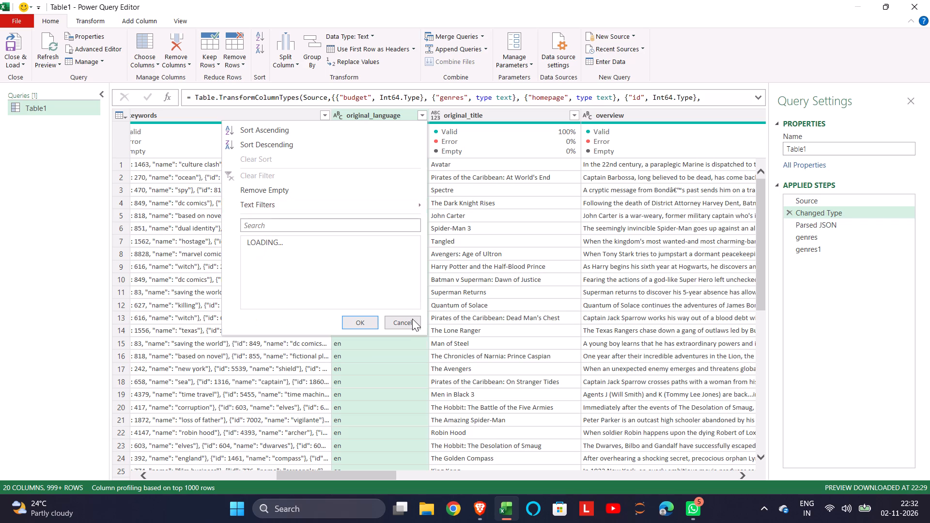
pyautogui.hscroll(-1, 391, 315)
pyautogui.scroll(-7, 348, 300)
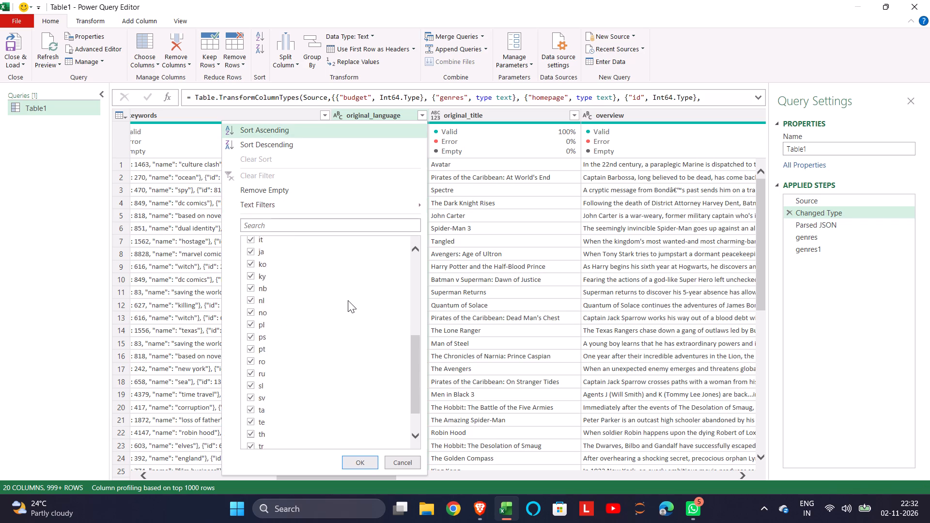
pyautogui.scroll(-10, 348, 300)
pyautogui.scroll(-20, 348, 300)
pyautogui.scroll(-20, 348, 300)
pyautogui.scroll(-7, 348, 300)
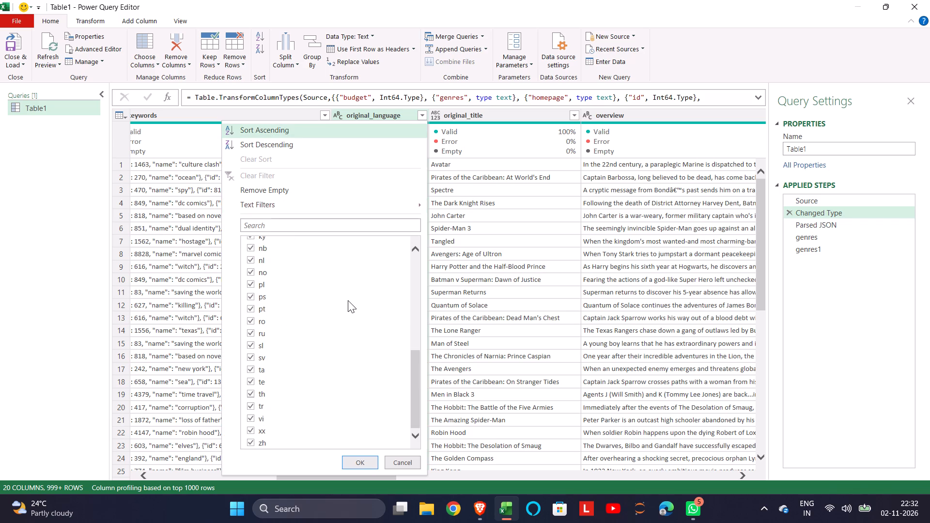
pyautogui.scroll(8, 348, 300)
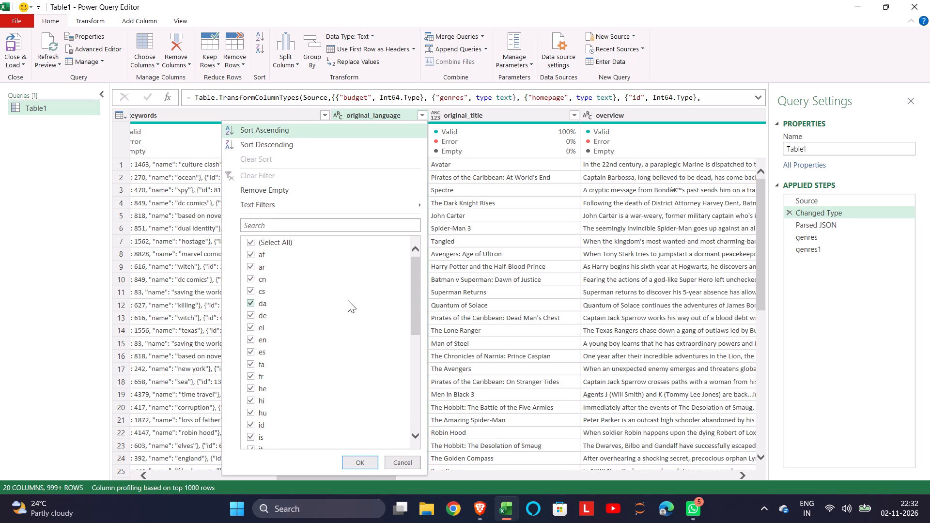
pyautogui.scroll(3, 348, 300)
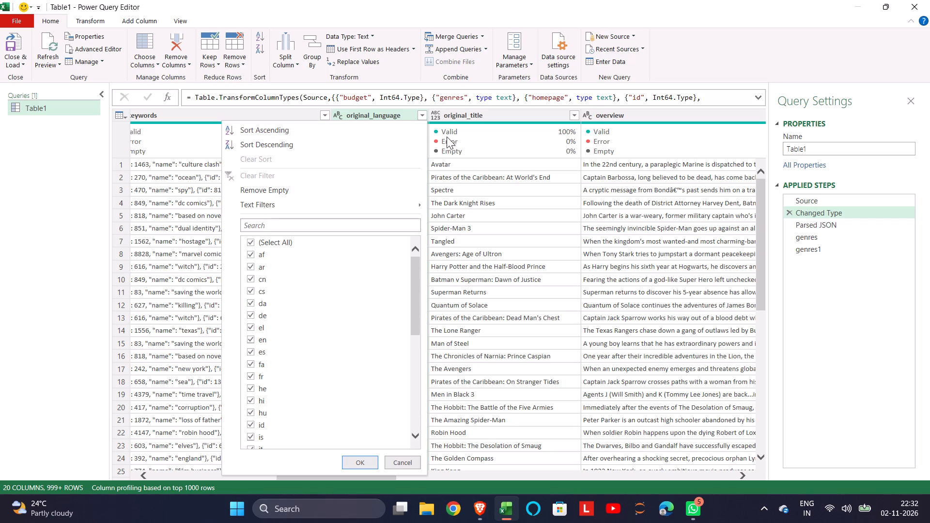
pyautogui.click(471, 128)
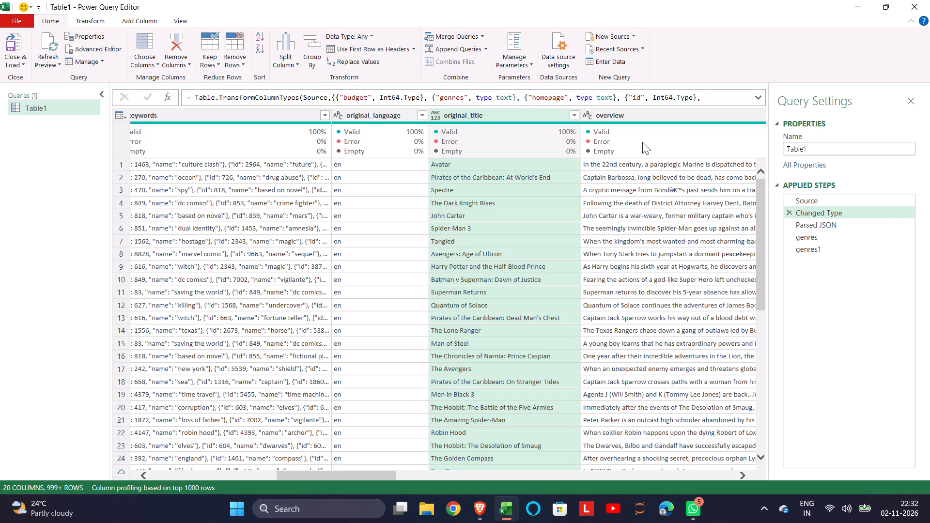
pyautogui.hscroll(-7, 591, 229)
pyautogui.hscroll(1, 591, 229)
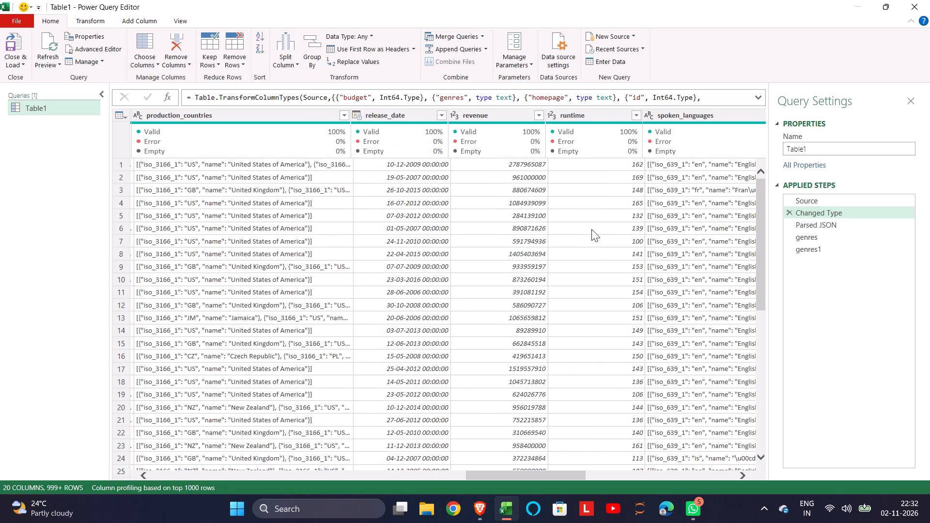
pyautogui.hscroll(1, 591, 229)
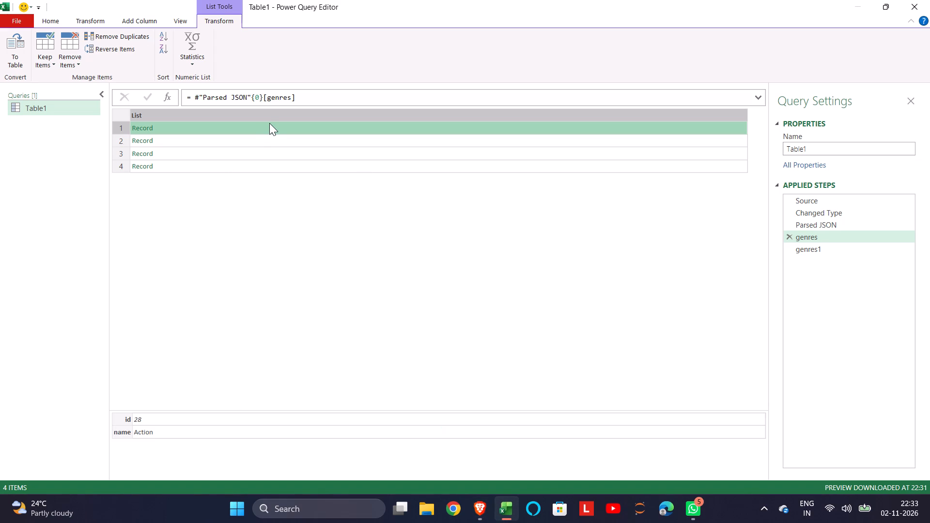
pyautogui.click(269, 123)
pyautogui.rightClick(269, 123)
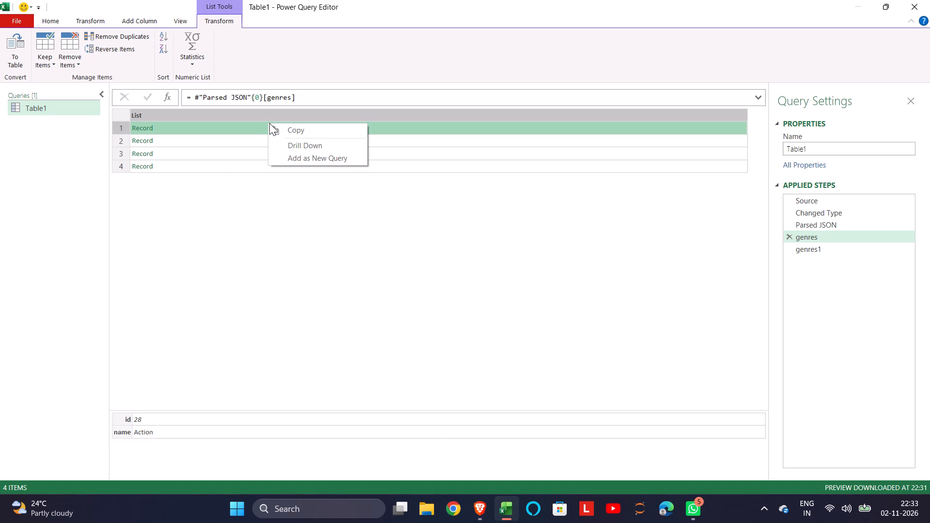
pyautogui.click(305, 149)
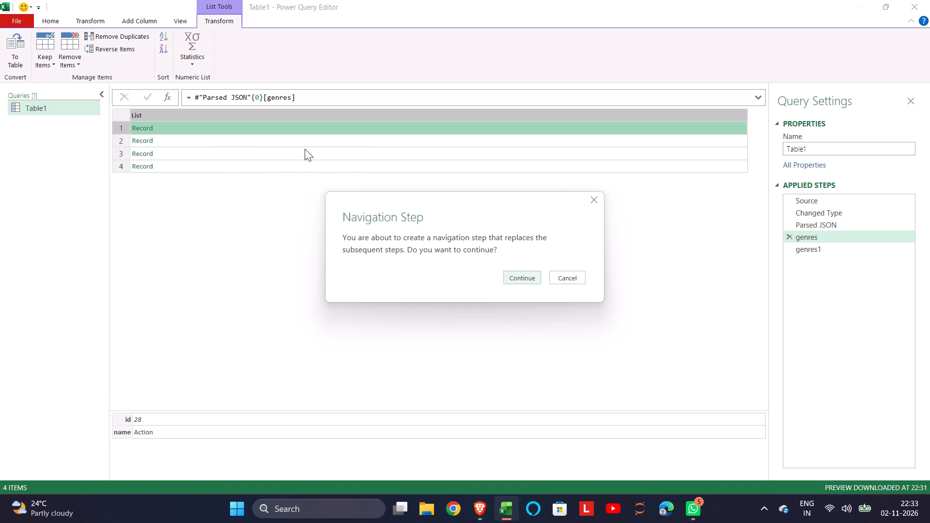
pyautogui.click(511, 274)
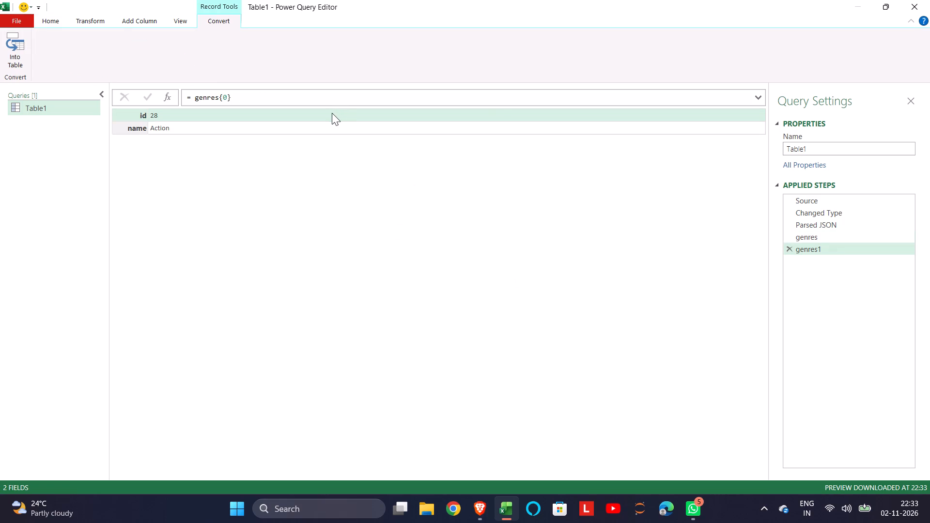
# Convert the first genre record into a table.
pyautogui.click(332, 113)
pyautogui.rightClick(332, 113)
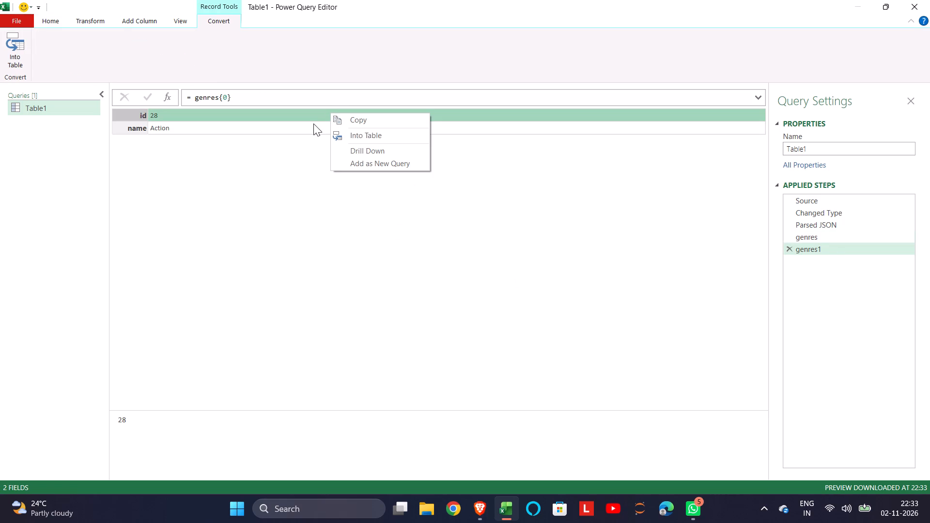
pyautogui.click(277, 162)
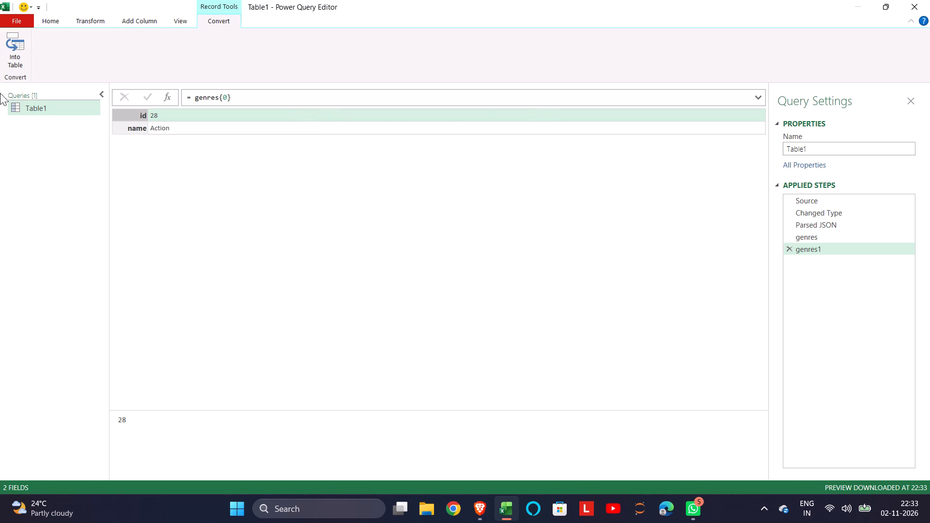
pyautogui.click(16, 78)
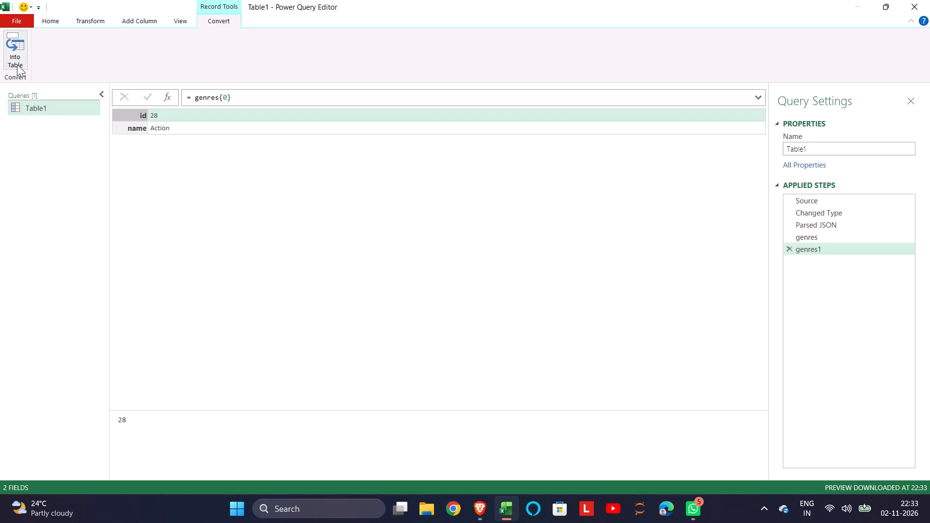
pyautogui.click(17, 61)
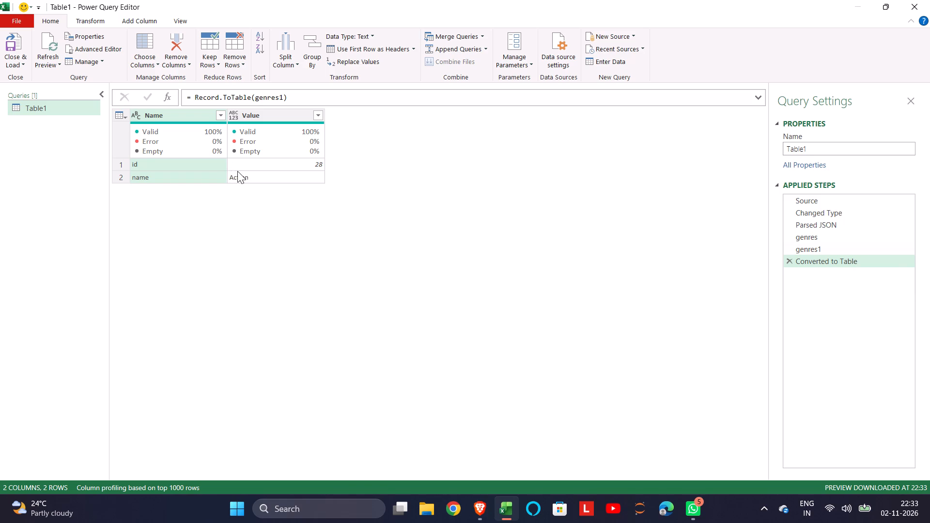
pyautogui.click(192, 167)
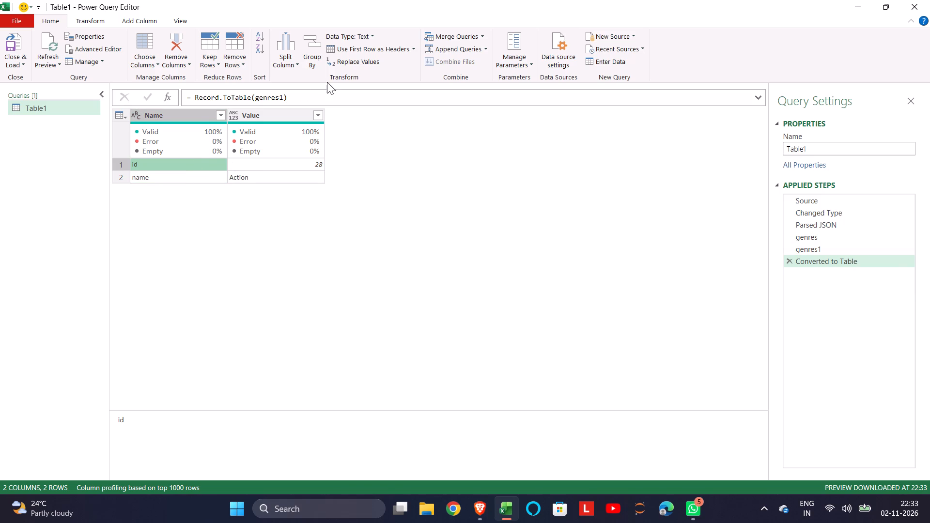
# Go back through the genres1 and genres steps and preview the first, third and second records in the genres list.
pyautogui.hscroll(-1, 327, 82)
pyautogui.click(827, 248)
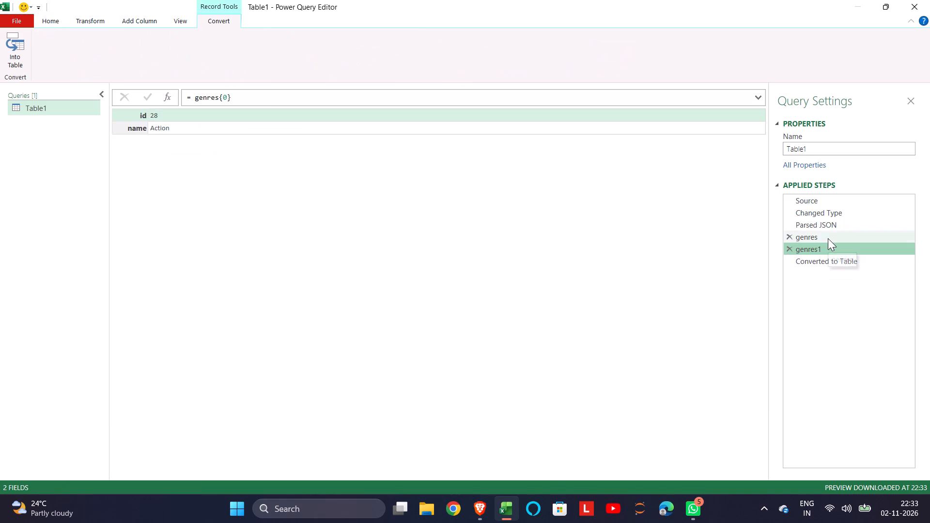
pyautogui.click(824, 237)
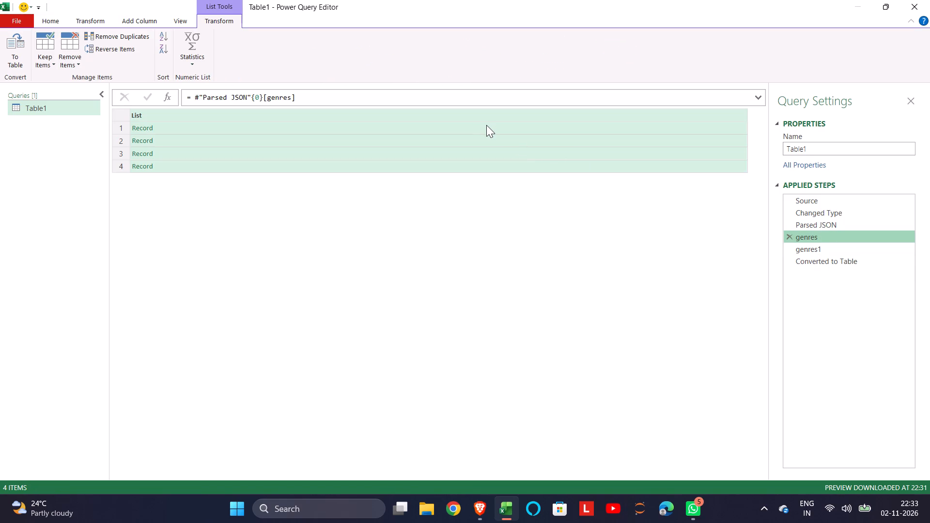
pyautogui.click(486, 125)
pyautogui.doubleClick(486, 125)
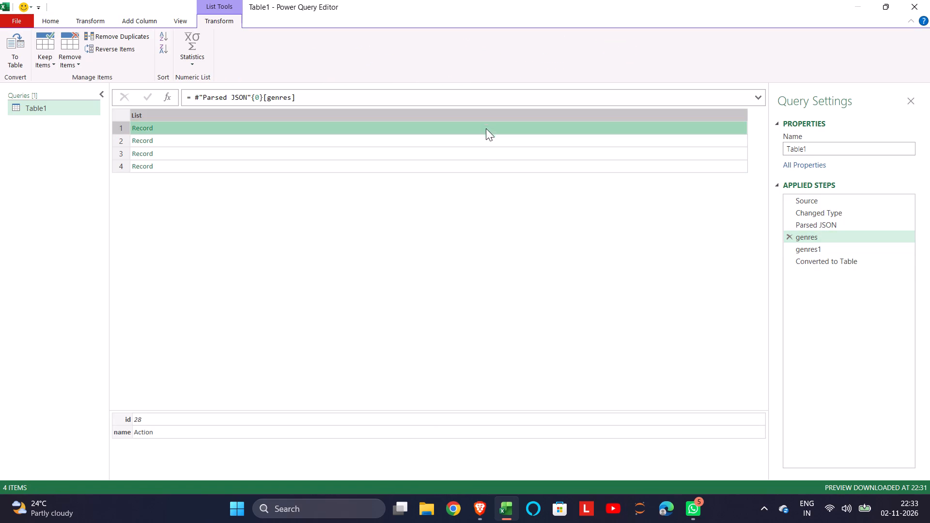
pyautogui.click(478, 151)
pyautogui.click(478, 151)
pyautogui.click(478, 151)
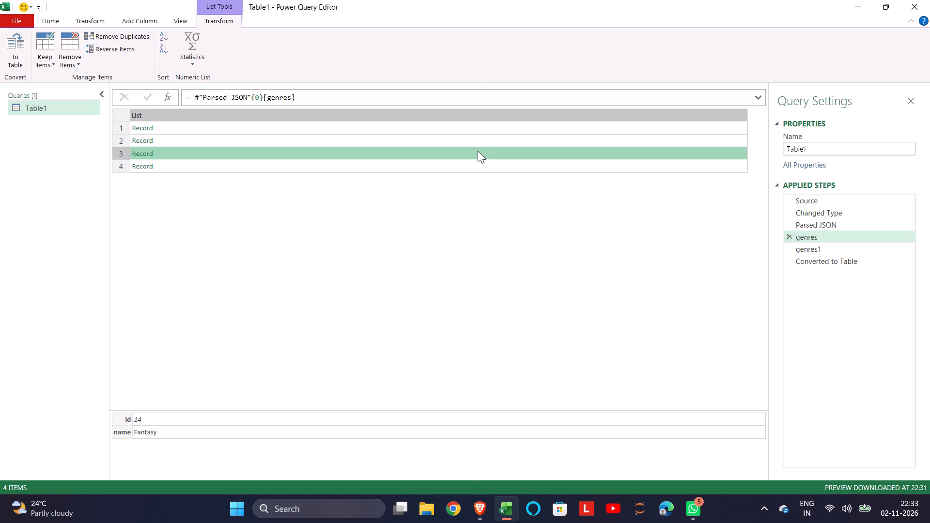
pyautogui.click(482, 138)
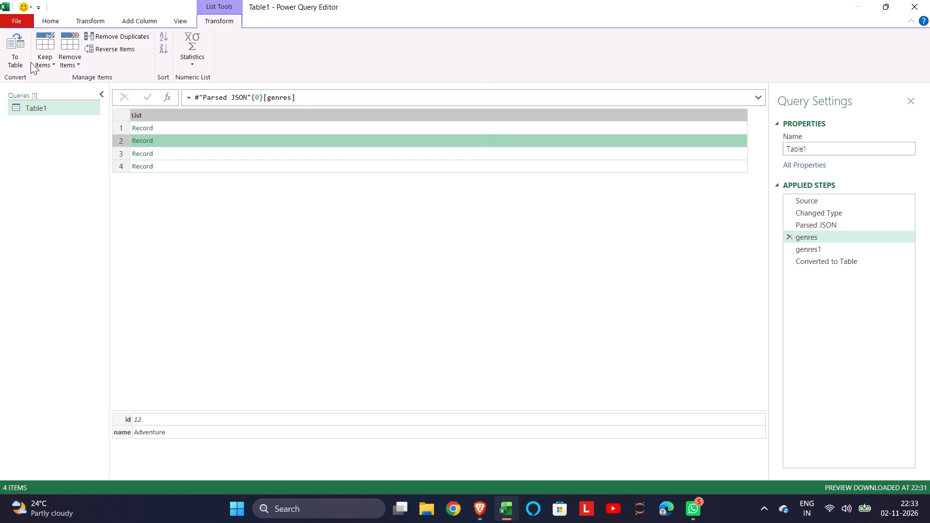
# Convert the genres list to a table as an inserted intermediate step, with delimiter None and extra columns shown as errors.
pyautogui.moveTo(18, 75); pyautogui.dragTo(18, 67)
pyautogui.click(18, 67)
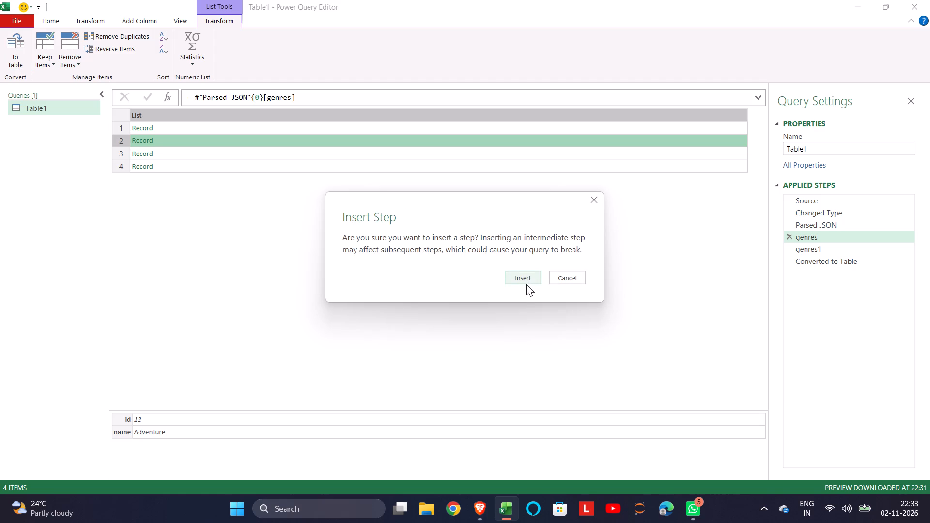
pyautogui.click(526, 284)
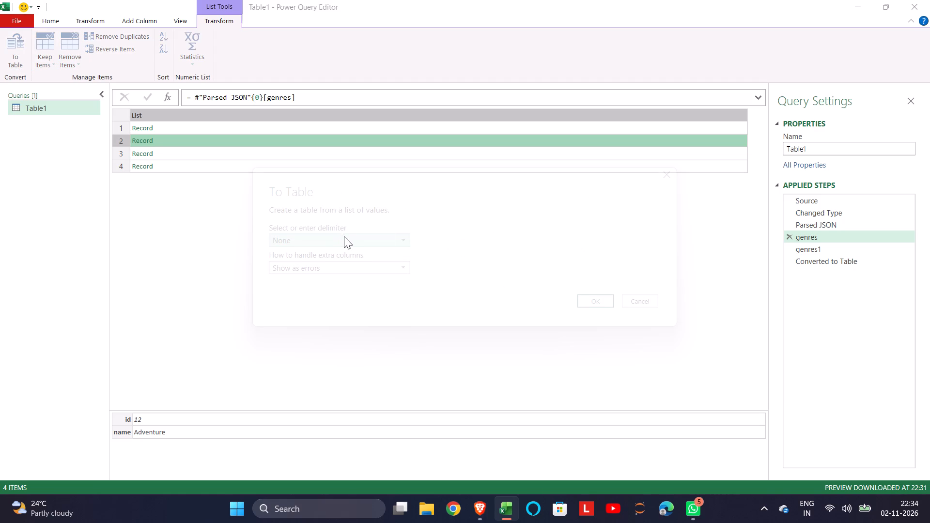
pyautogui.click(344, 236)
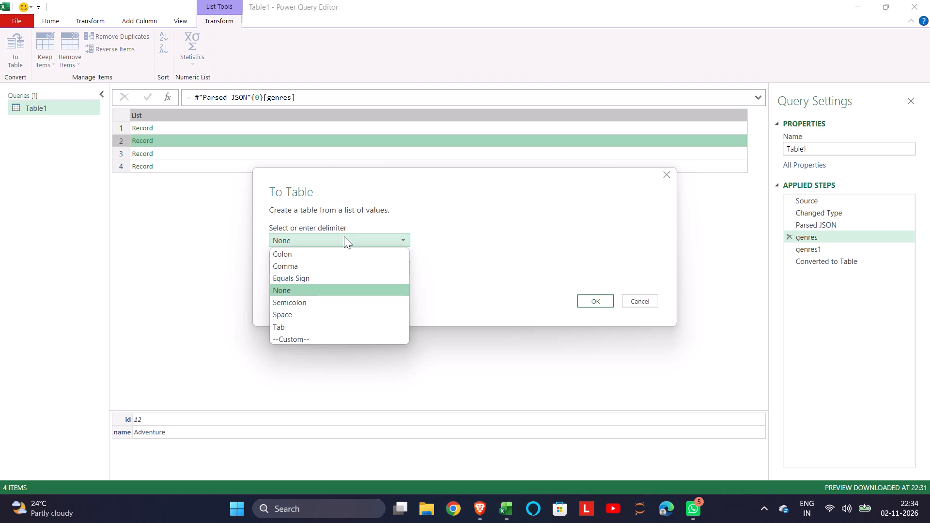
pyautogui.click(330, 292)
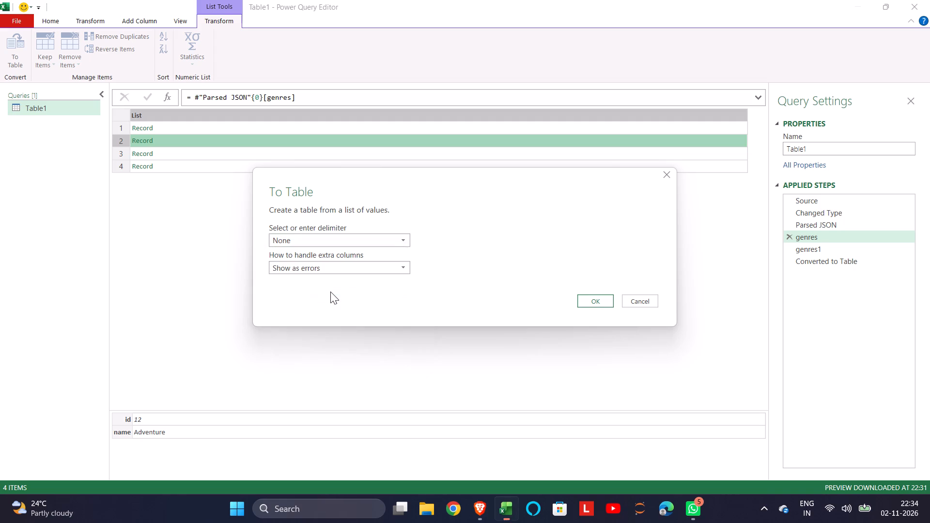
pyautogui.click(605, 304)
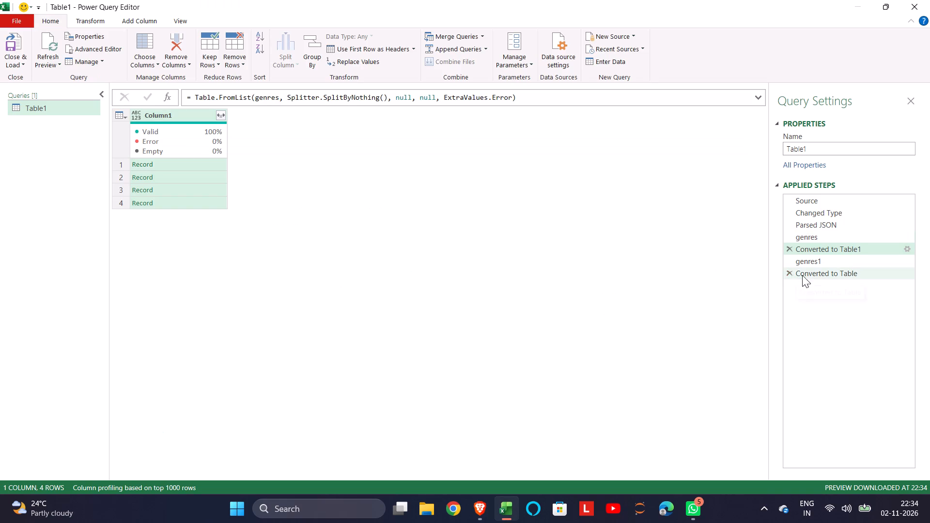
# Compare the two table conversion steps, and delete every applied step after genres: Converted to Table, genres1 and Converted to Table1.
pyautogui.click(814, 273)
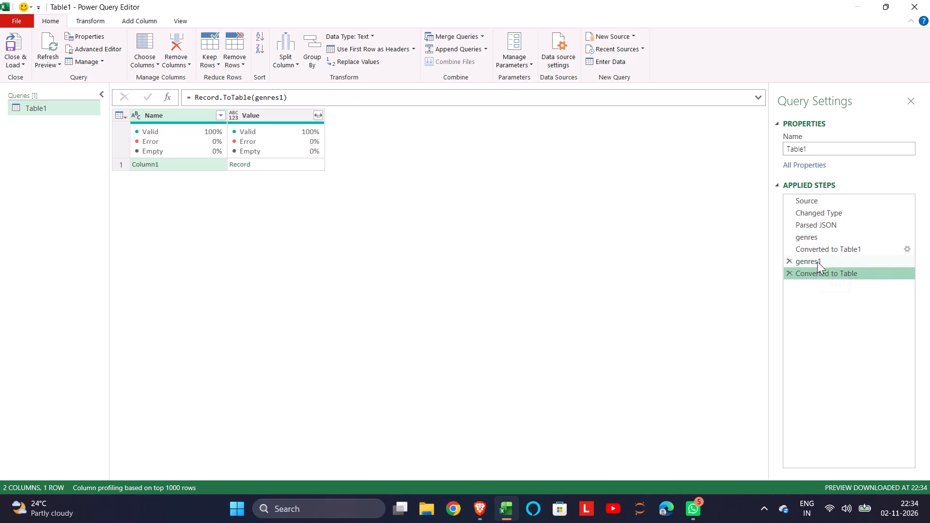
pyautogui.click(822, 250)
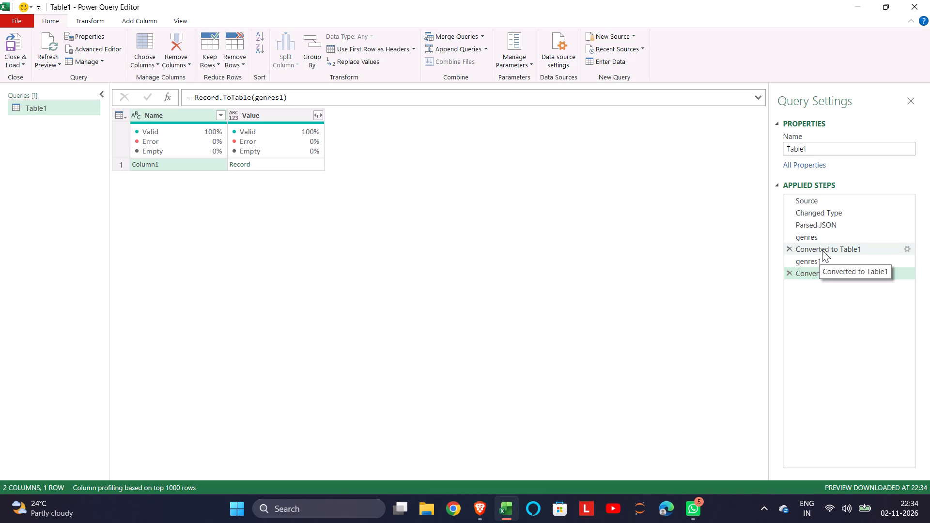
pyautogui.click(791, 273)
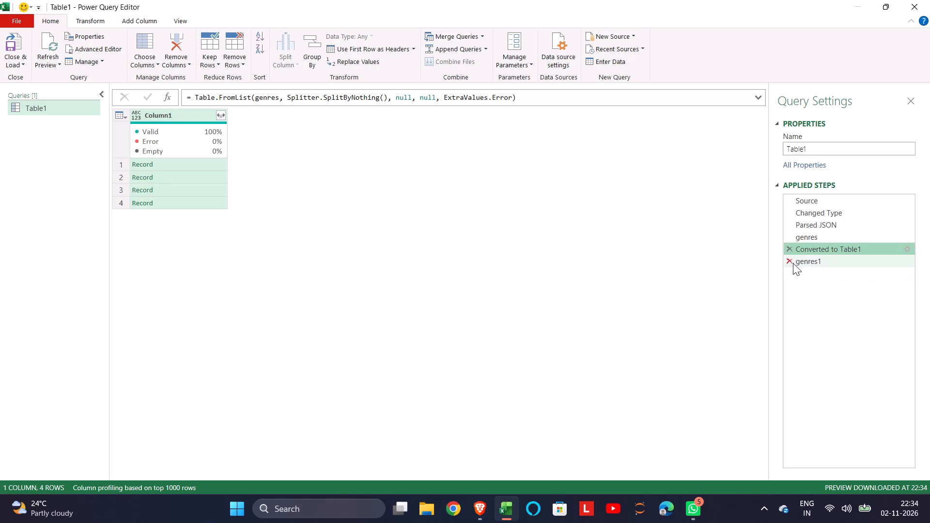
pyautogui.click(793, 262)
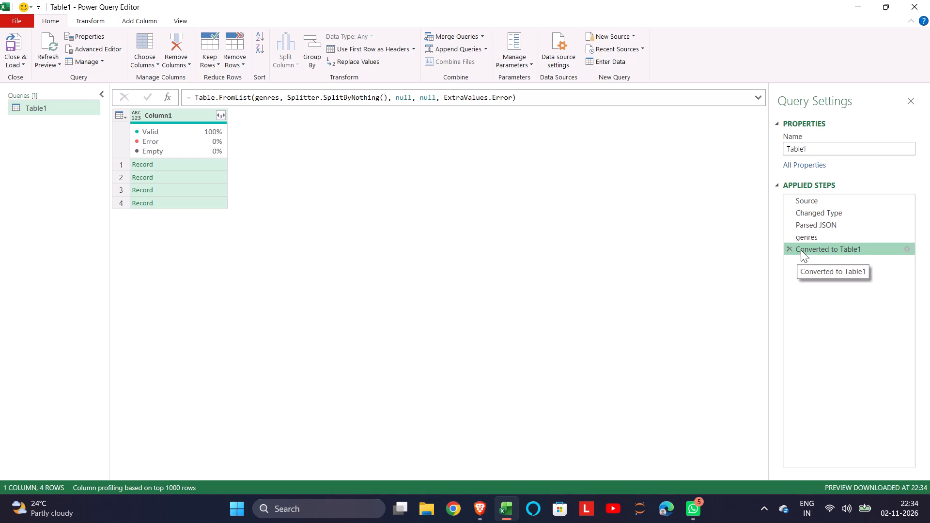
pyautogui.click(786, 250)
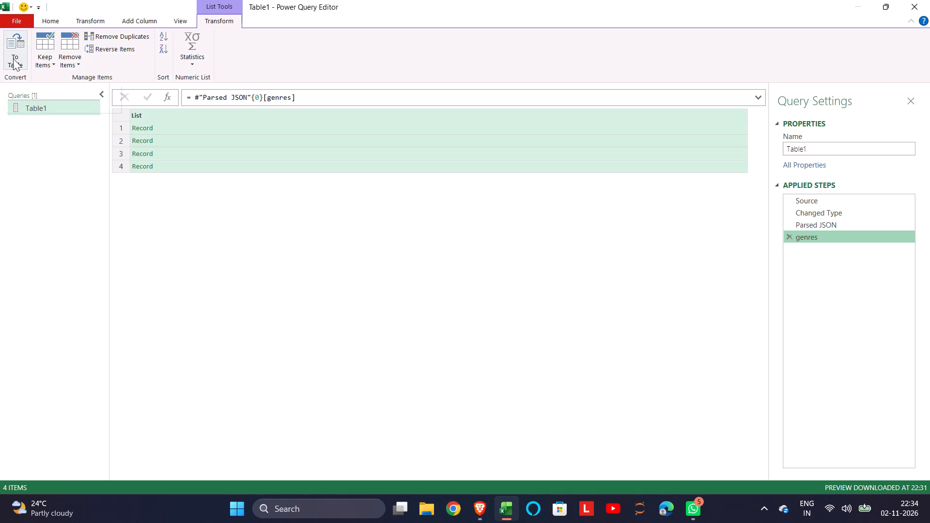
pyautogui.click(44, 24)
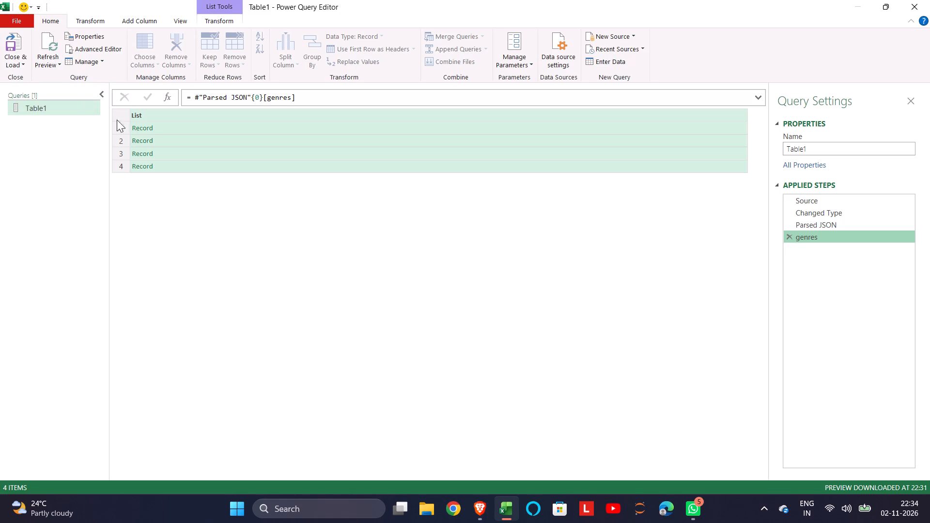
pyautogui.click(132, 126)
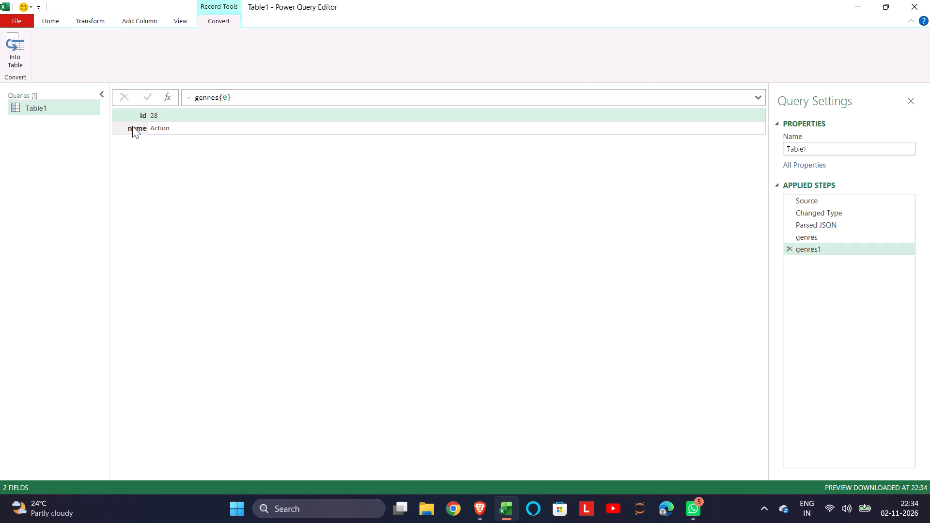
pyautogui.click(55, 18)
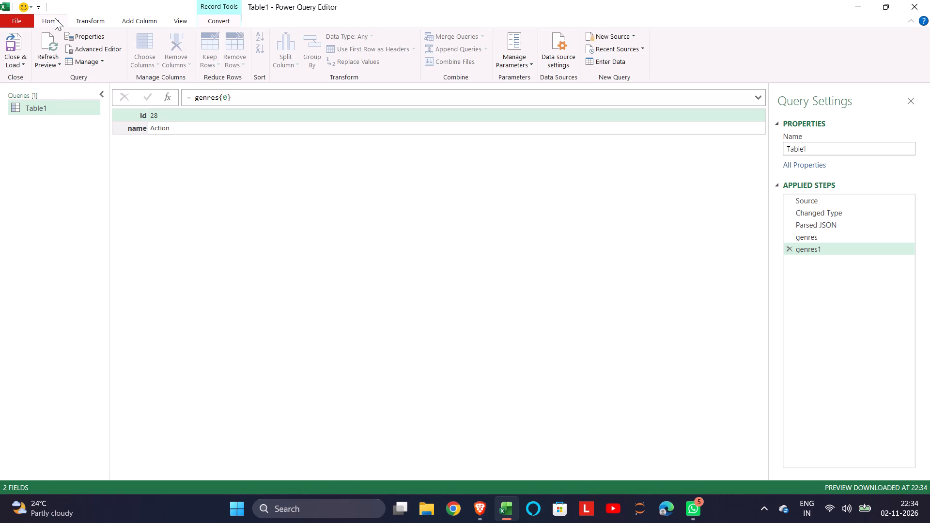
# Close the Power Query Editor and load the Table1 query's genre record into the workbook.
pyautogui.click(12, 43)
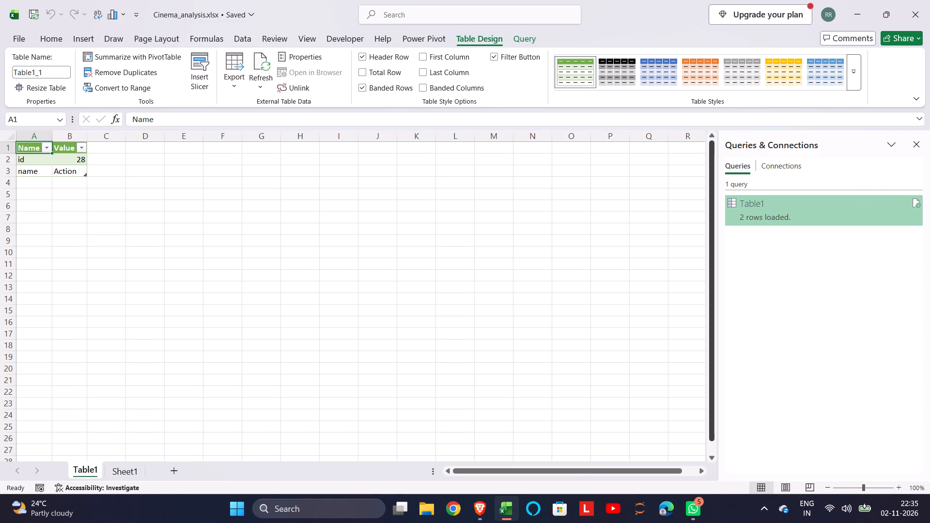
# Close the Queries & Connections pane and create a new Power Query query from the movie data table on Sheet1.
pyautogui.click(122, 478)
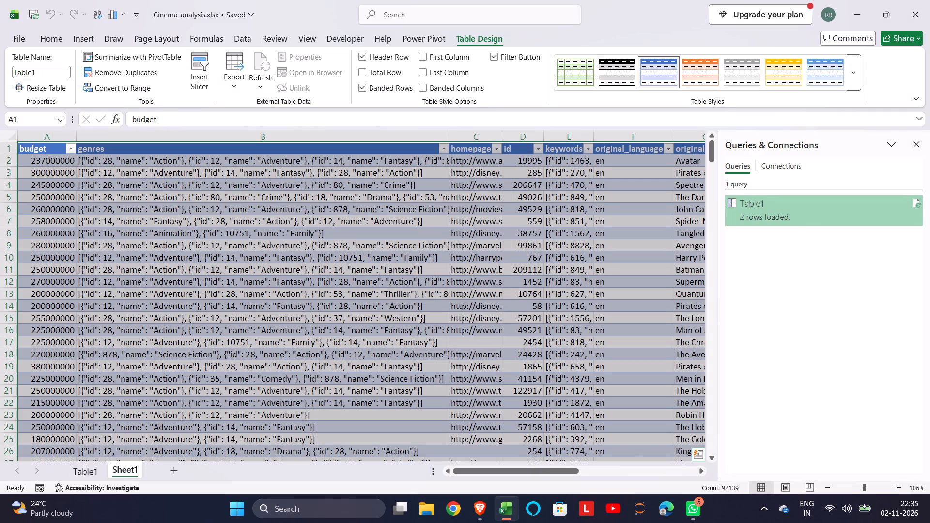
pyautogui.click(921, 138)
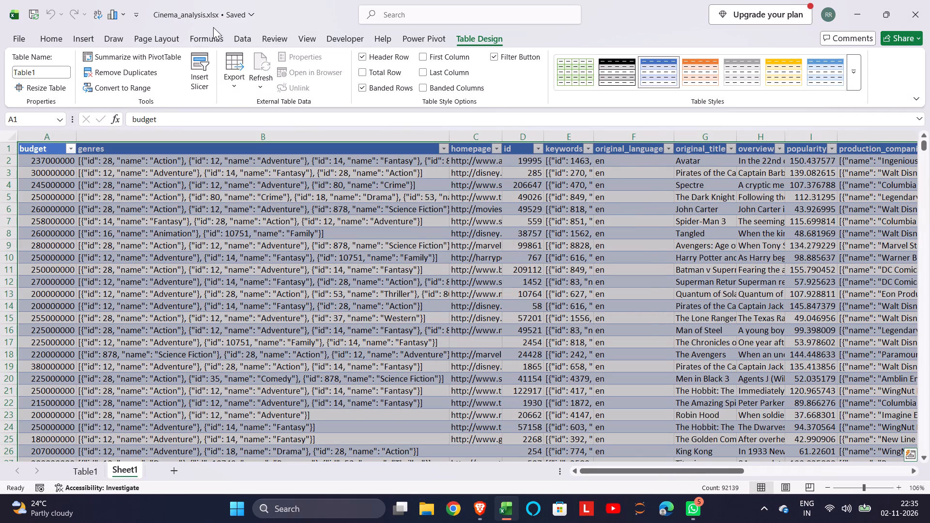
pyautogui.click(247, 43)
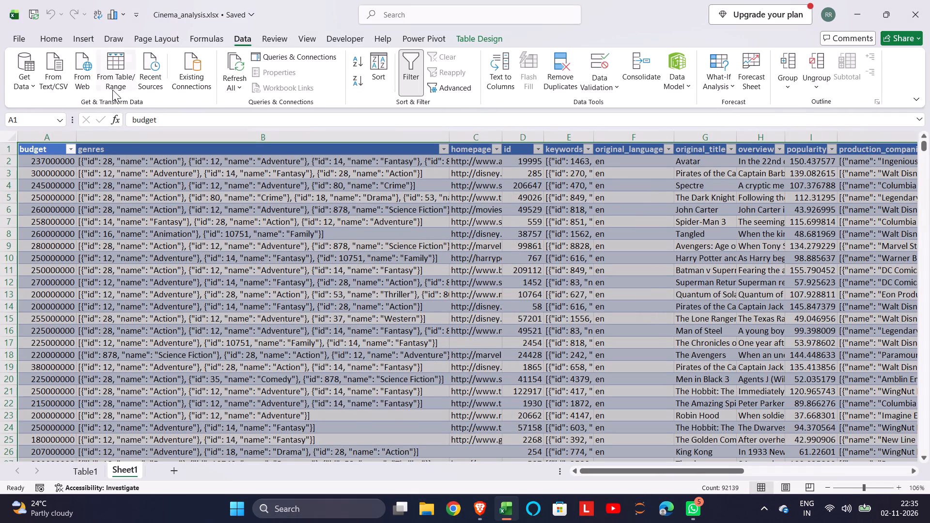
pyautogui.click(126, 76)
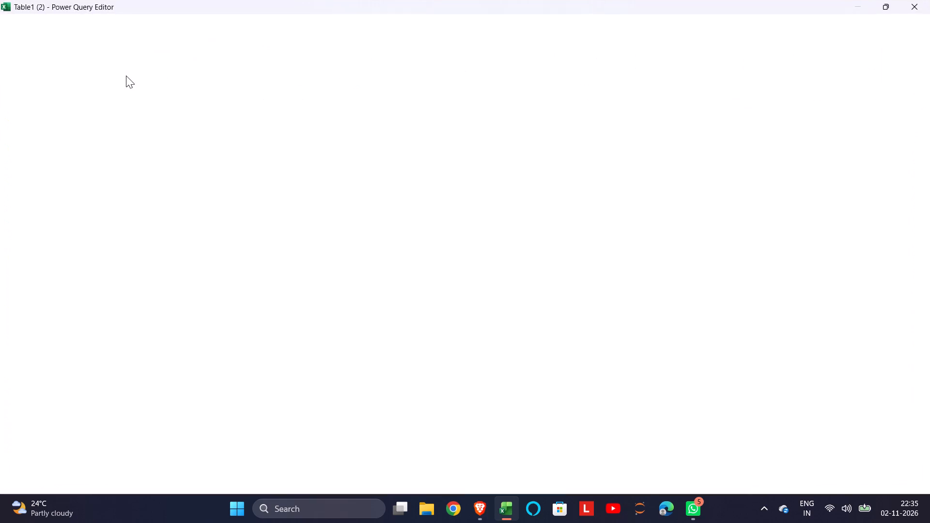
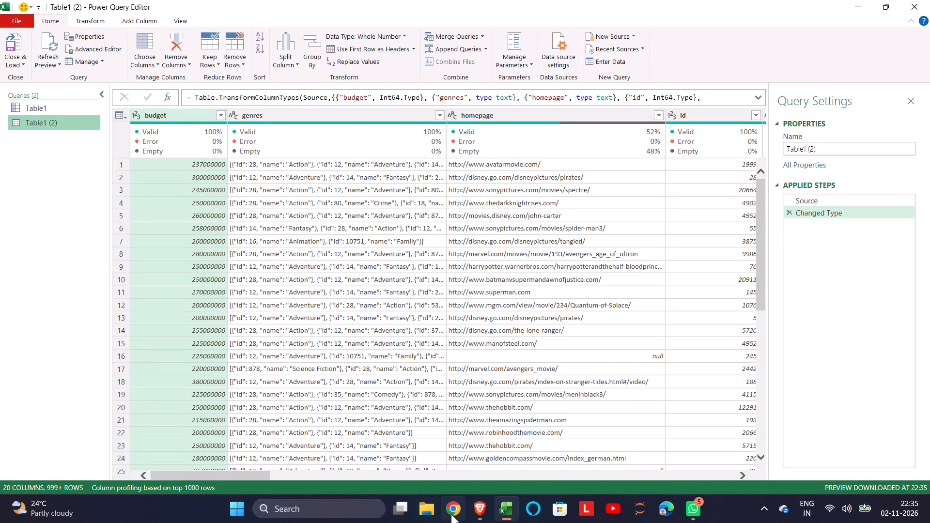
# Read the rest of ChatGPT's cleaning guide in Brave, from the Power Query expansion instructions through Steps 9 and 10, and return to the Power Query Editor.
pyautogui.click(483, 513)
pyautogui.scroll(-1, 506, 392)
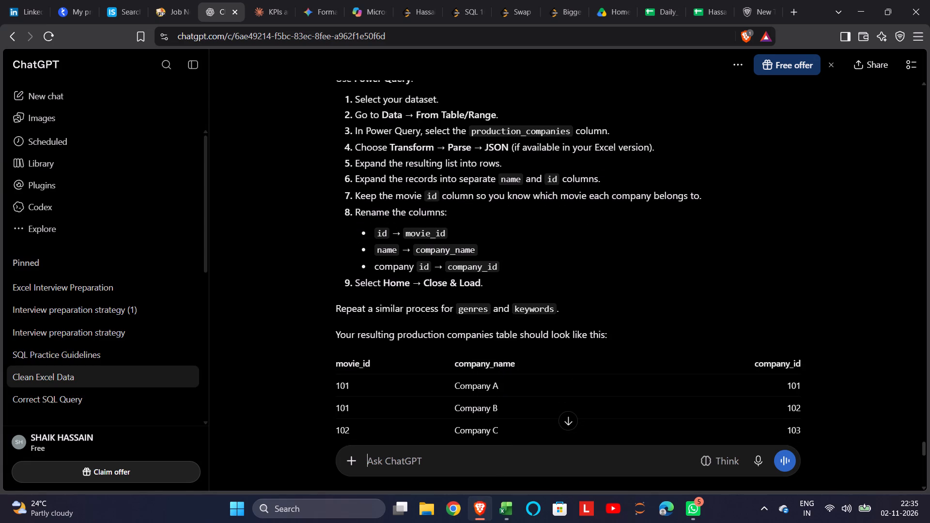
pyautogui.scroll(-3, 506, 392)
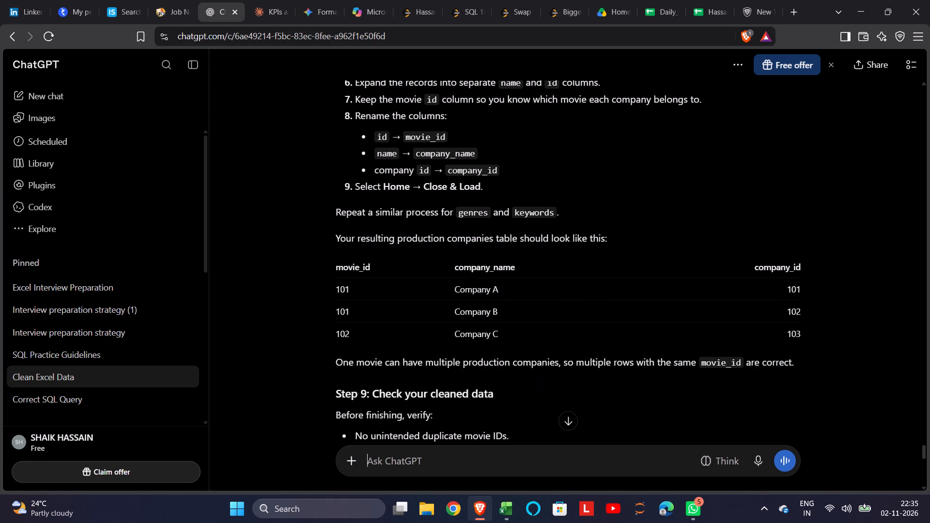
pyautogui.scroll(-3, 506, 392)
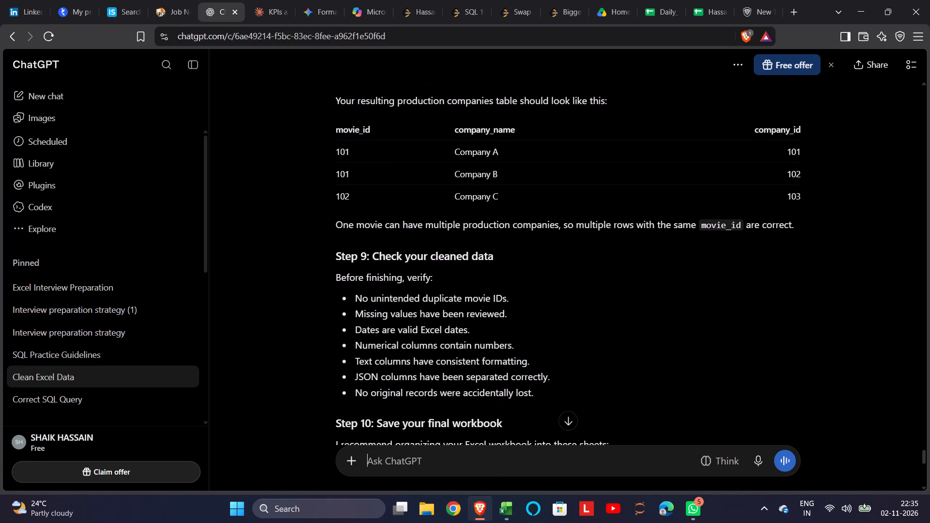
pyautogui.scroll(-1, 506, 392)
pyautogui.click(504, 508)
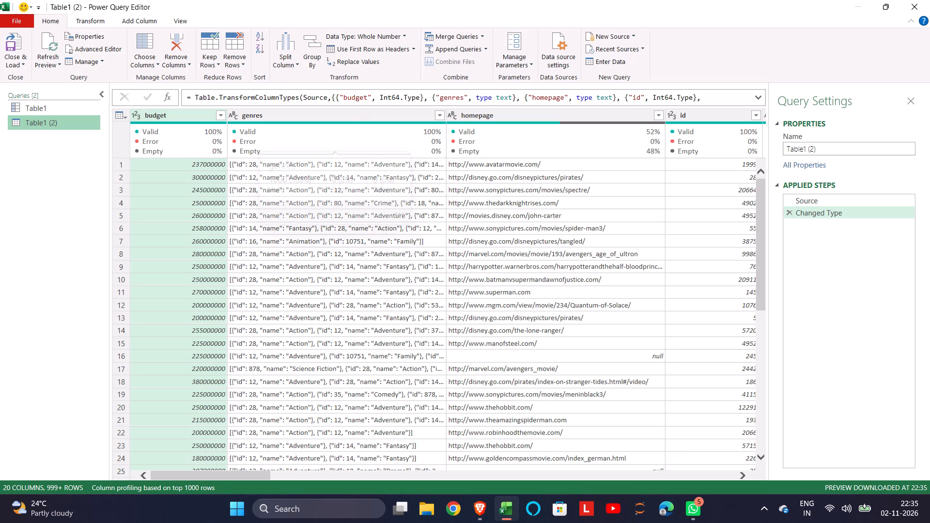
# Parse the genres column of the Table1 (2) query as JSON.
pyautogui.click(360, 115)
pyautogui.rightClick(360, 115)
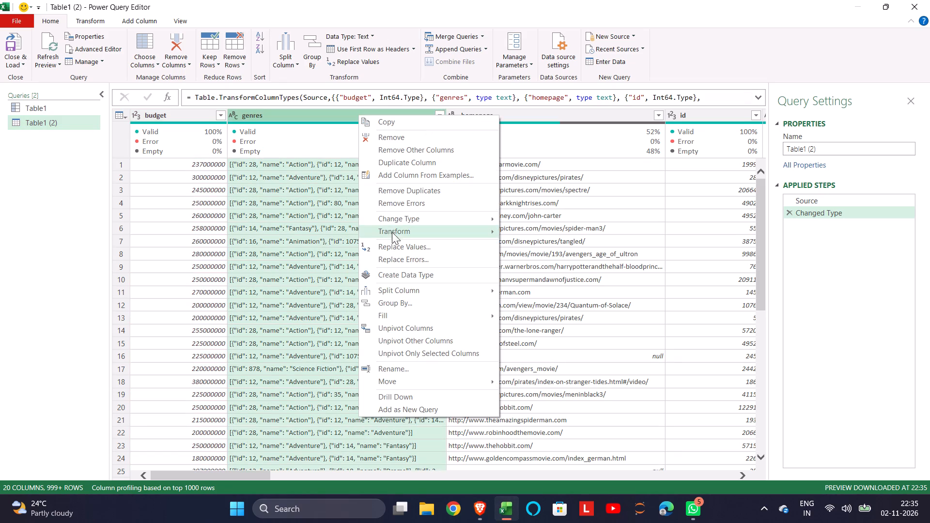
pyautogui.click(394, 229)
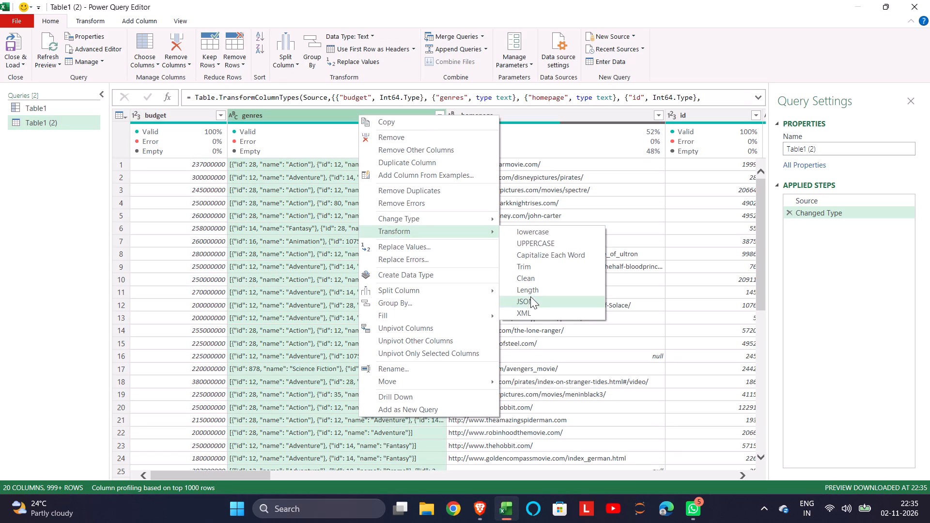
pyautogui.click(528, 299)
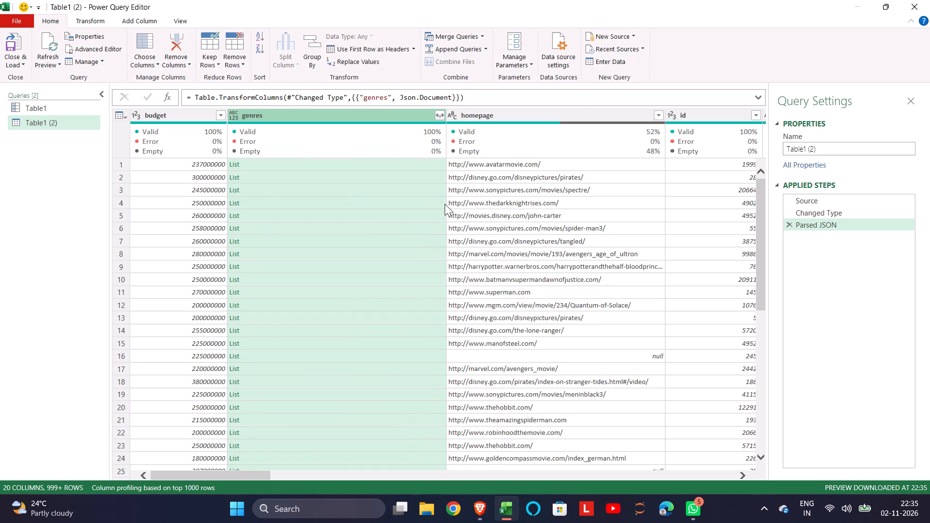
pyautogui.press('shift+super+s')
pyautogui.moveTo(0, 0); pyautogui.dragTo(18, 6)
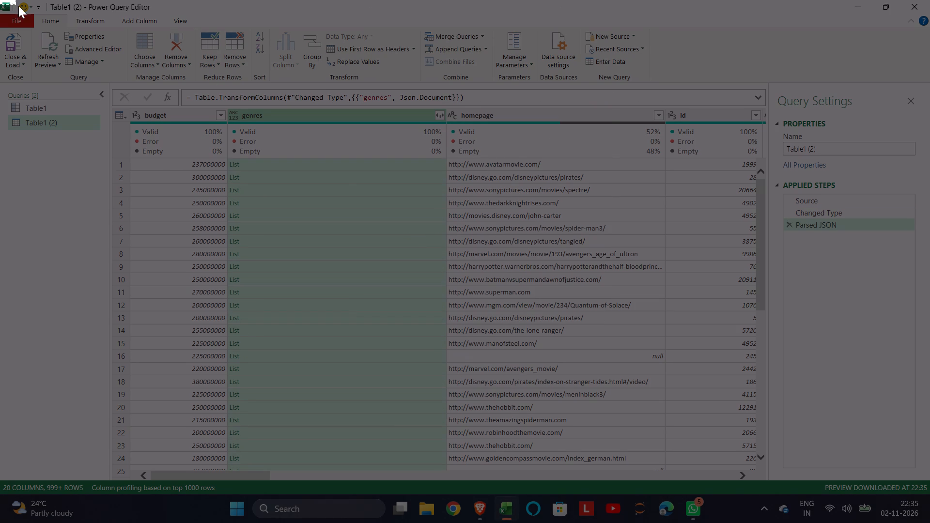
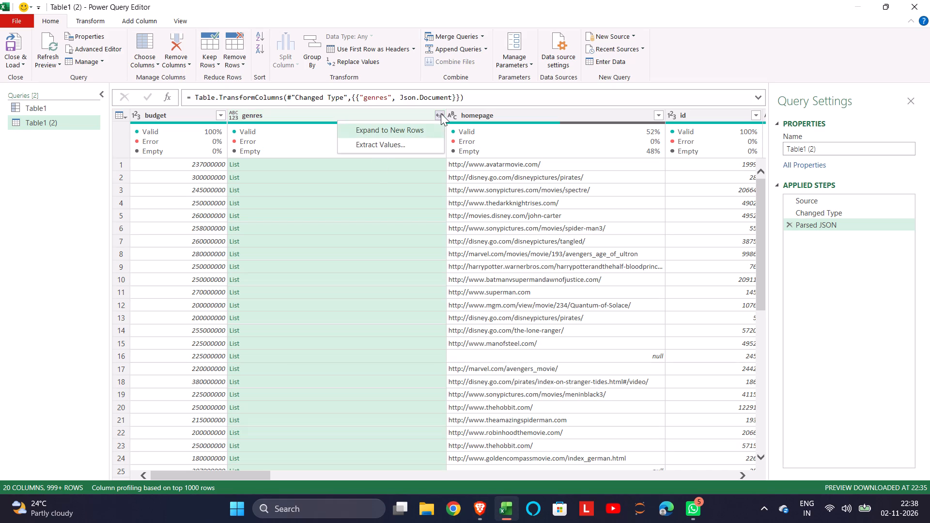
pyautogui.click(418, 133)
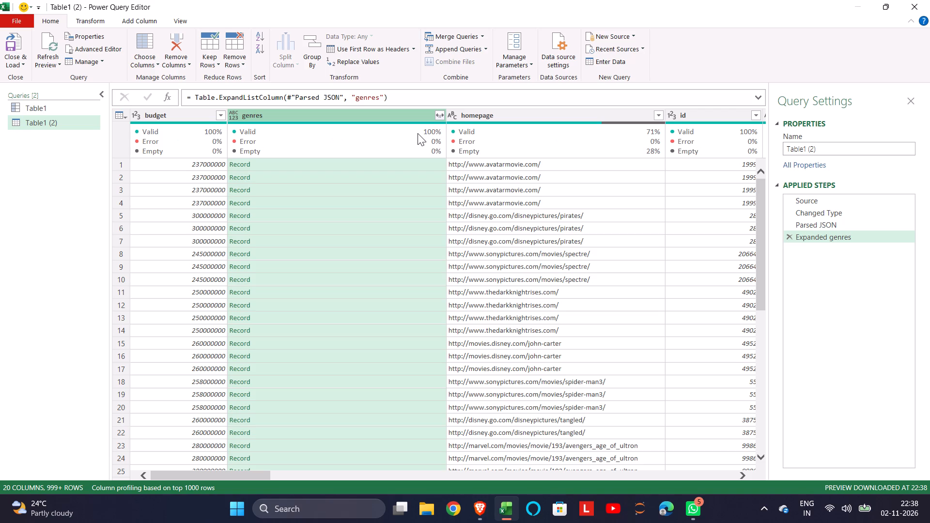
pyautogui.click(436, 114)
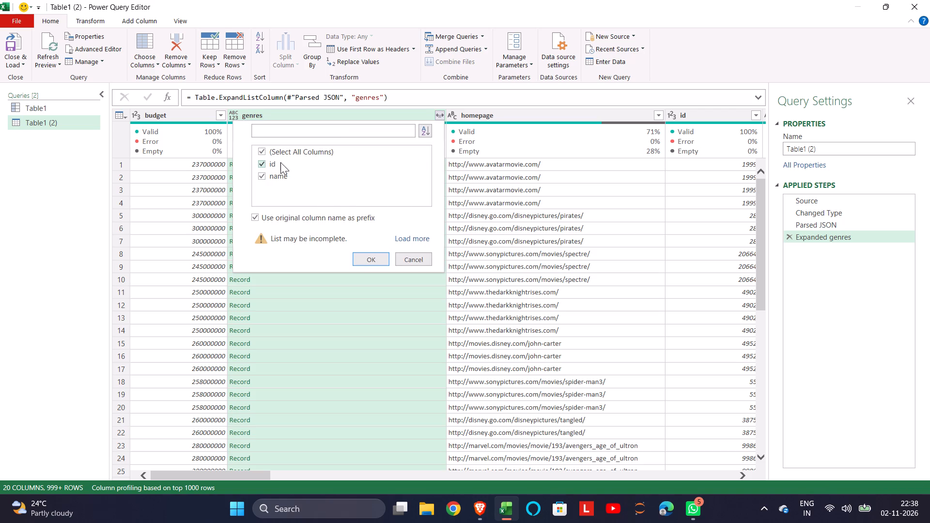
pyautogui.click(372, 262)
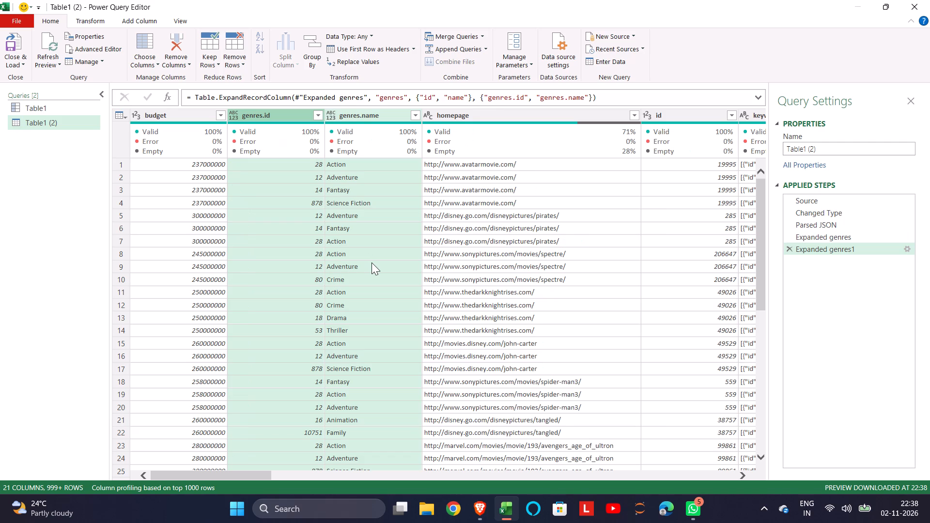
# Parse the keywords column of the Table1 (2) query as JSON.
pyautogui.hscroll(-3, 372, 262)
pyautogui.hscroll(2, 372, 262)
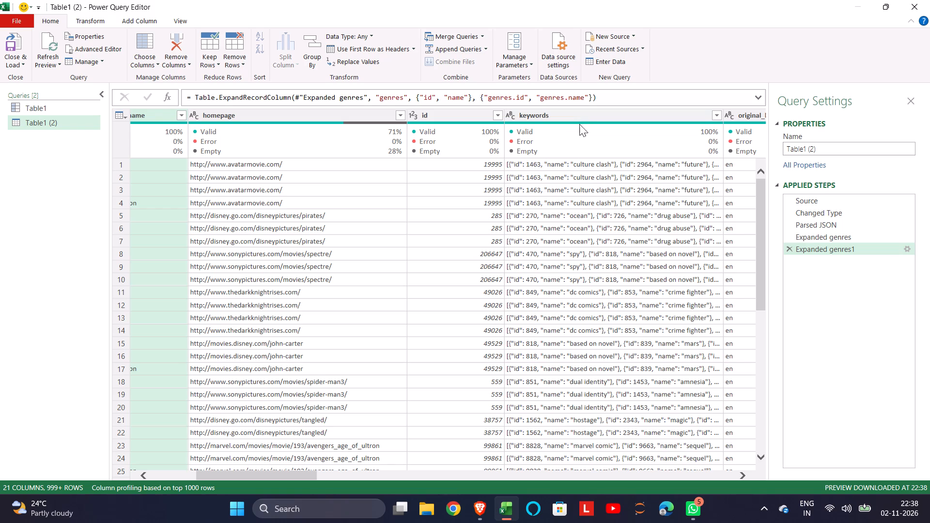
pyautogui.click(591, 112)
pyautogui.rightClick(591, 112)
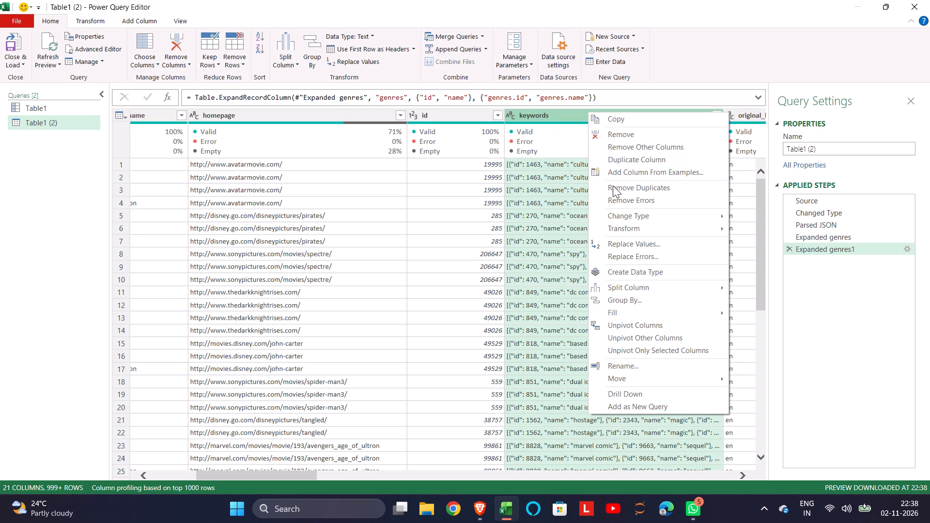
pyautogui.click(622, 227)
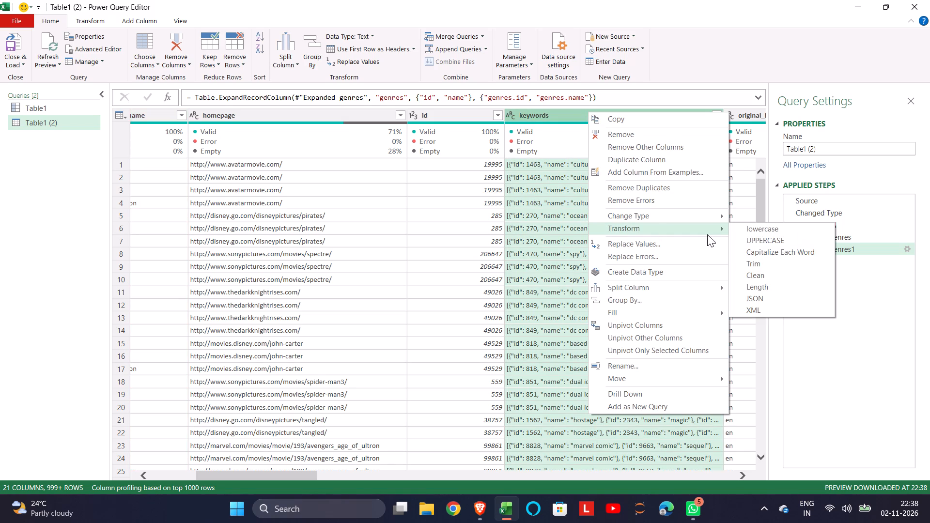
pyautogui.click(769, 295)
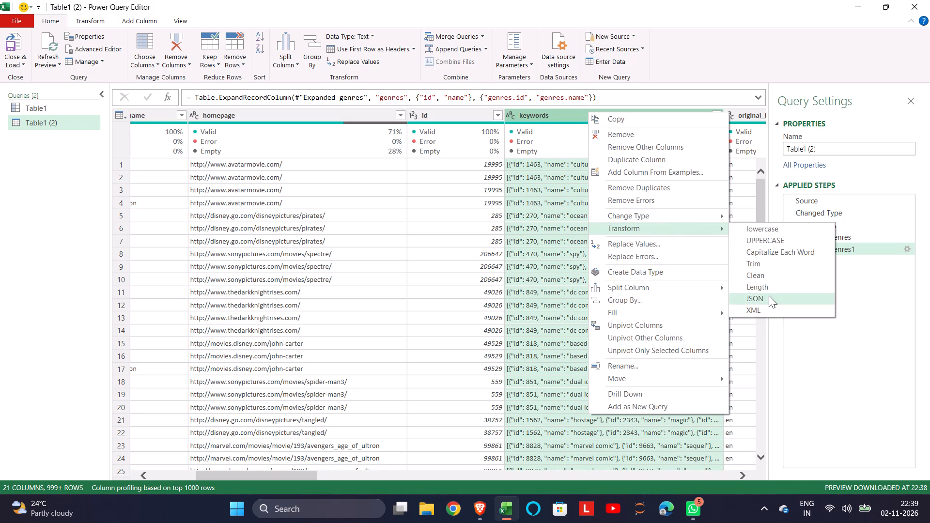
pyautogui.scroll(-2, 769, 295)
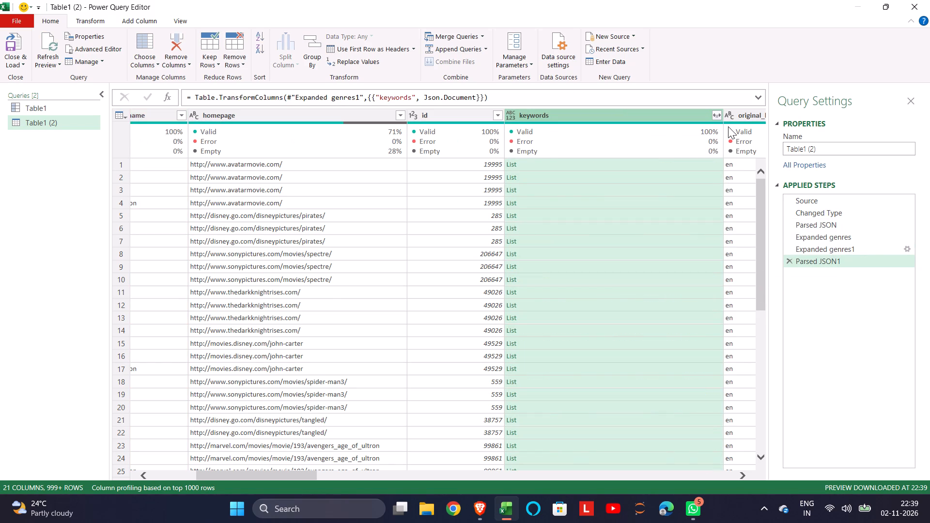
# Expand the keywords lists to new rows and their records into prefixed id and name columns.
pyautogui.click(715, 112)
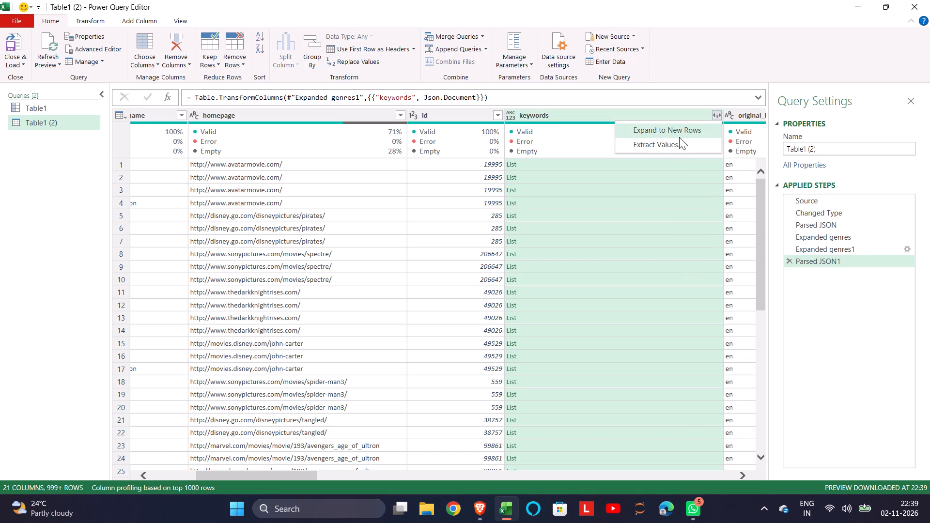
pyautogui.click(679, 137)
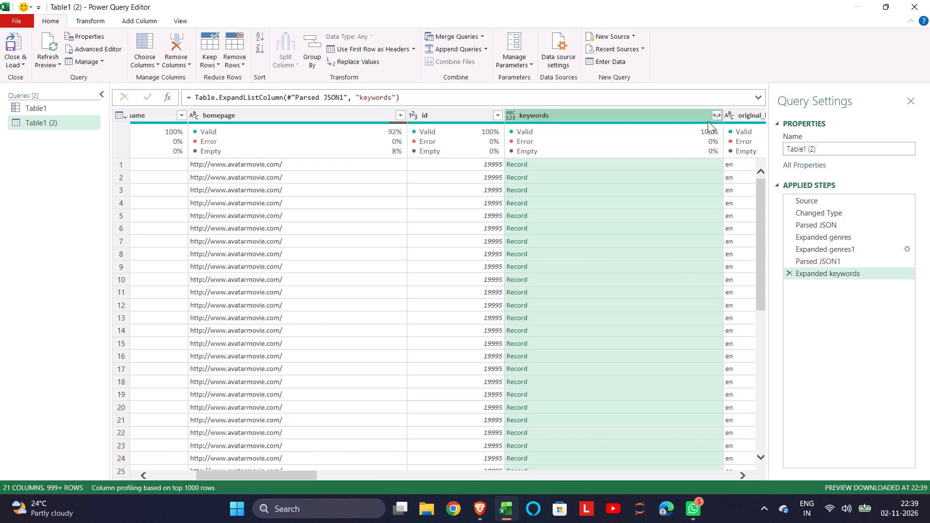
pyautogui.click(715, 117)
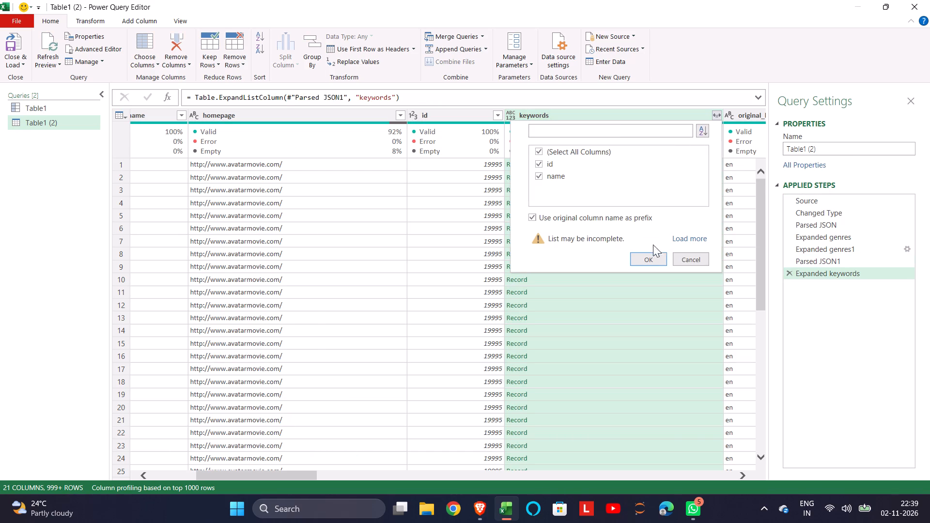
pyautogui.click(650, 257)
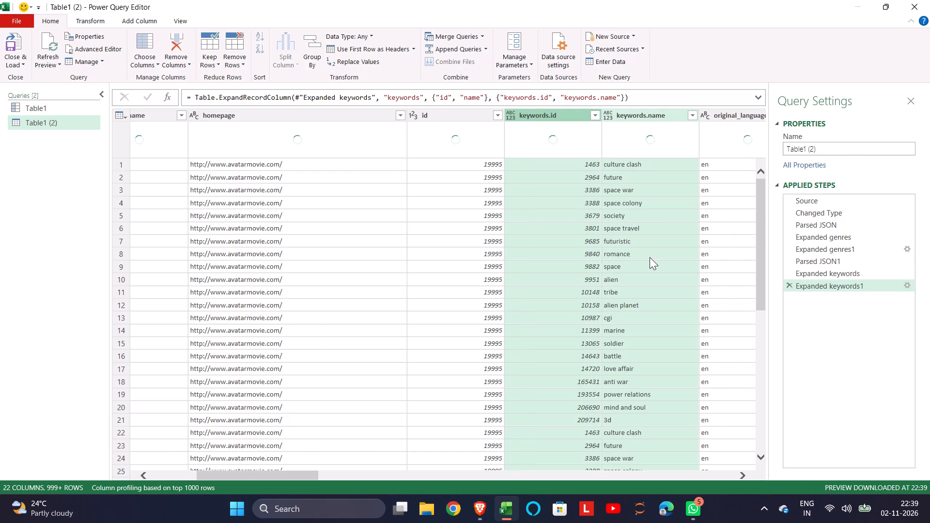
# Parse the production_companies column as JSON.
pyautogui.hscroll(-2, 650, 257)
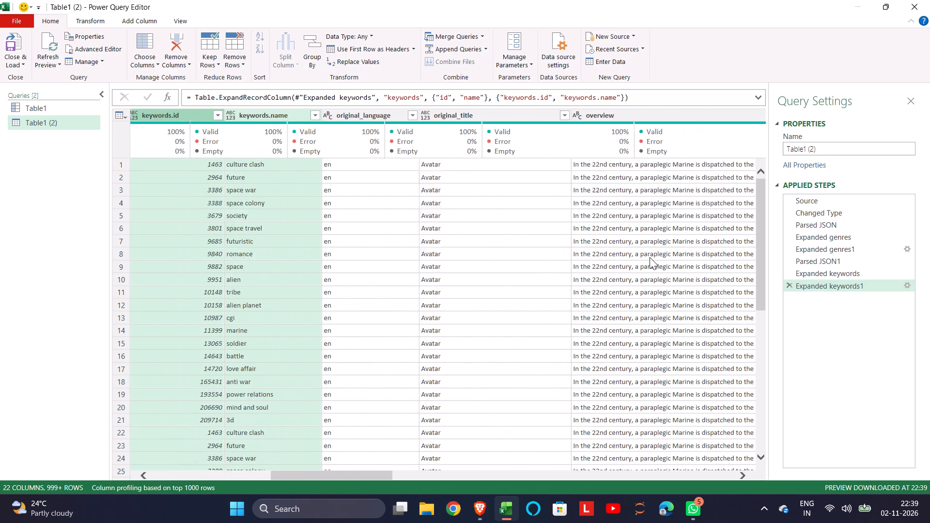
pyautogui.hscroll(-1, 650, 257)
pyautogui.hscroll(-1, 574, 151)
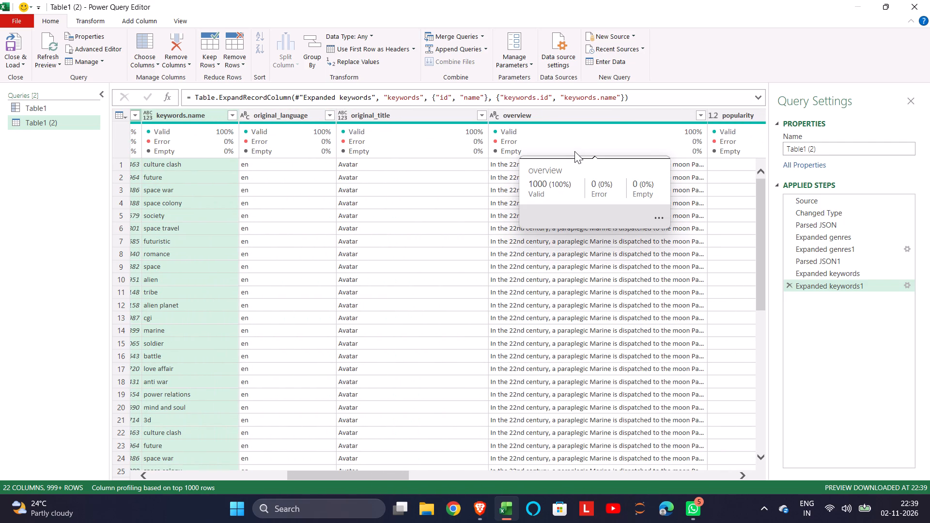
pyautogui.hscroll(-1, 574, 151)
pyautogui.rightClick(589, 138)
pyautogui.hscroll(-2, 589, 138)
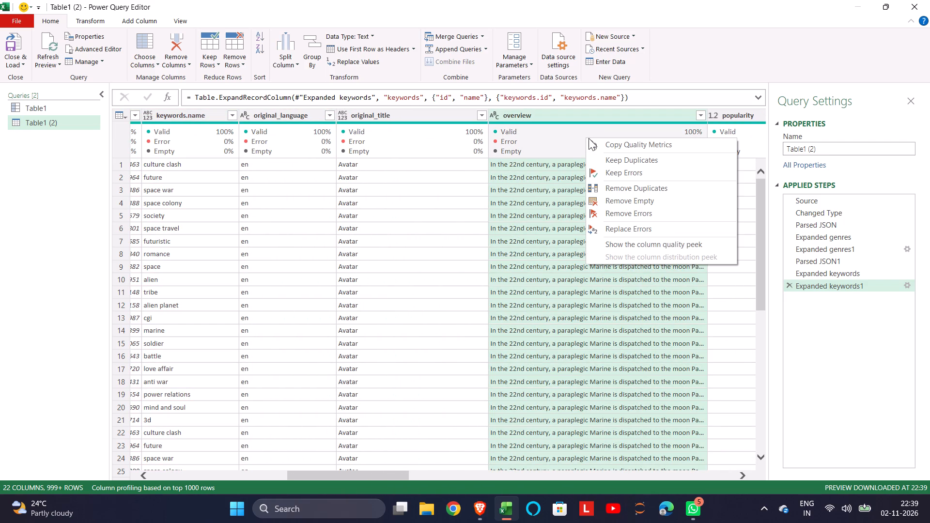
pyautogui.click(544, 138)
pyautogui.hscroll(-2, 544, 138)
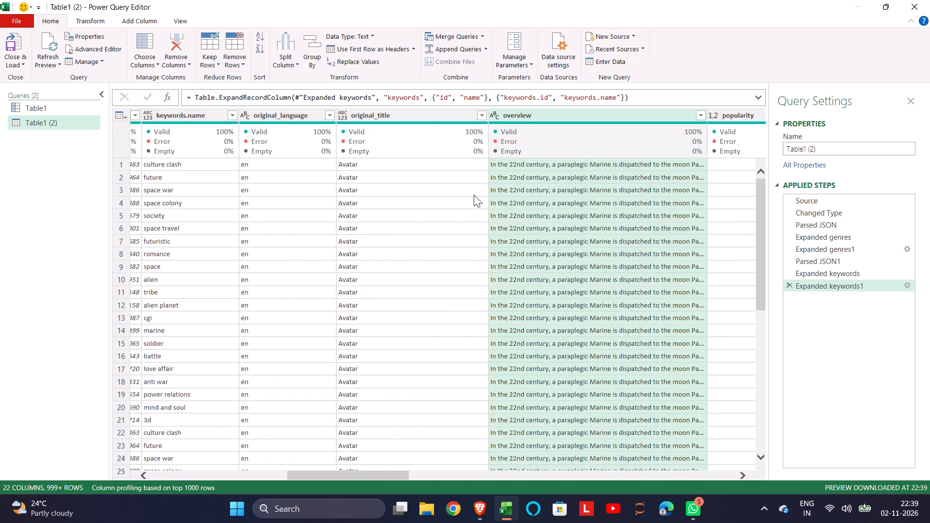
pyautogui.hscroll(-3, 474, 195)
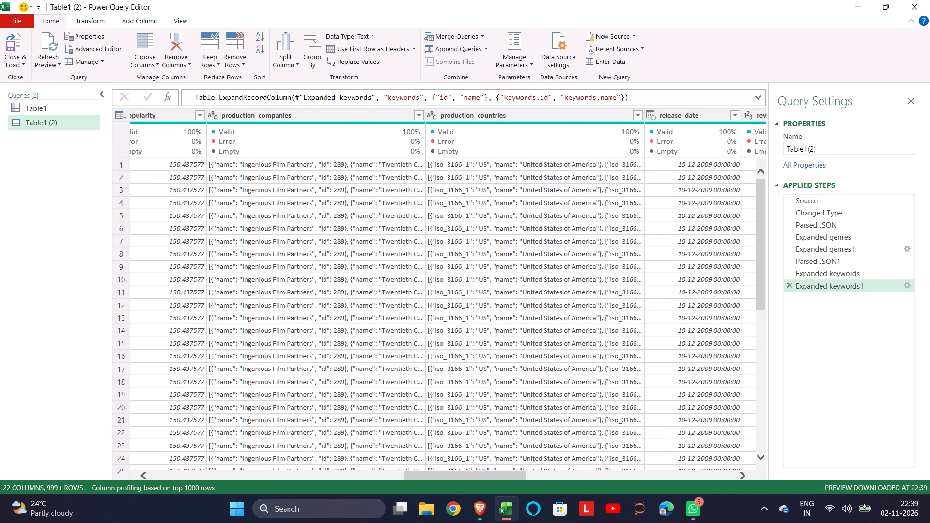
pyautogui.click(389, 115)
pyautogui.rightClick(389, 115)
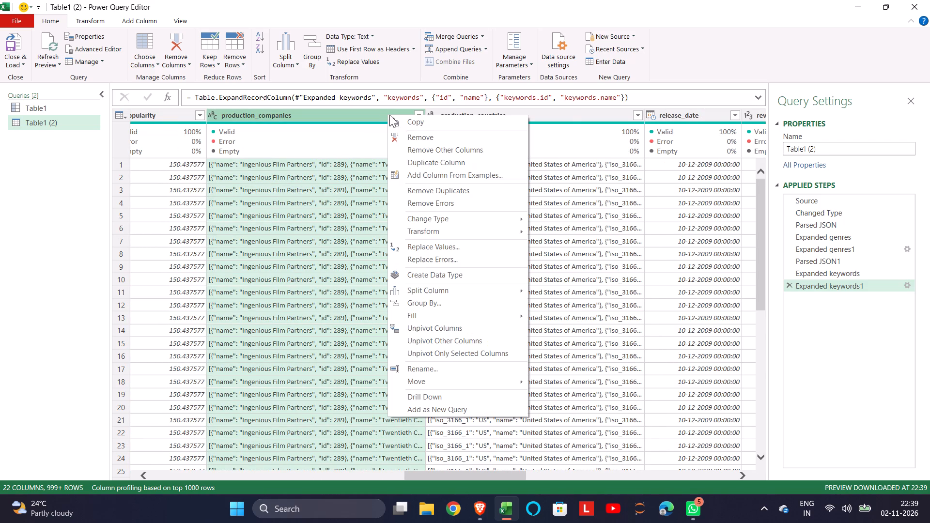
pyautogui.click(426, 228)
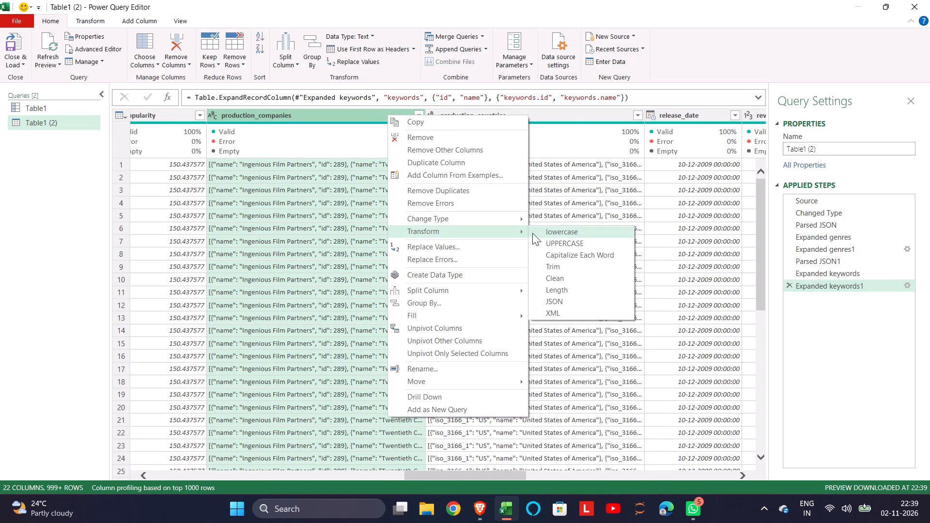
pyautogui.click(558, 299)
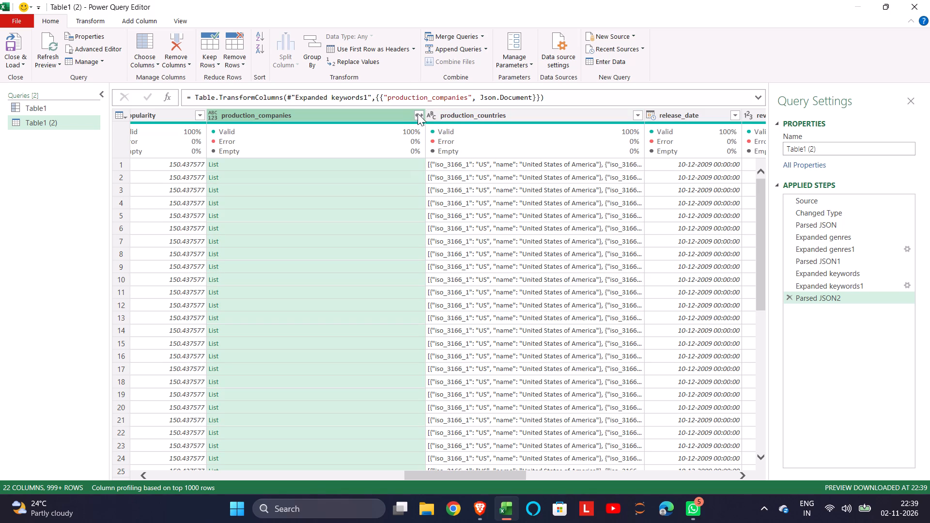
# Expand the production_companies lists to new rows and their records into prefixed name and id columns.
pyautogui.click(418, 113)
pyautogui.click(403, 133)
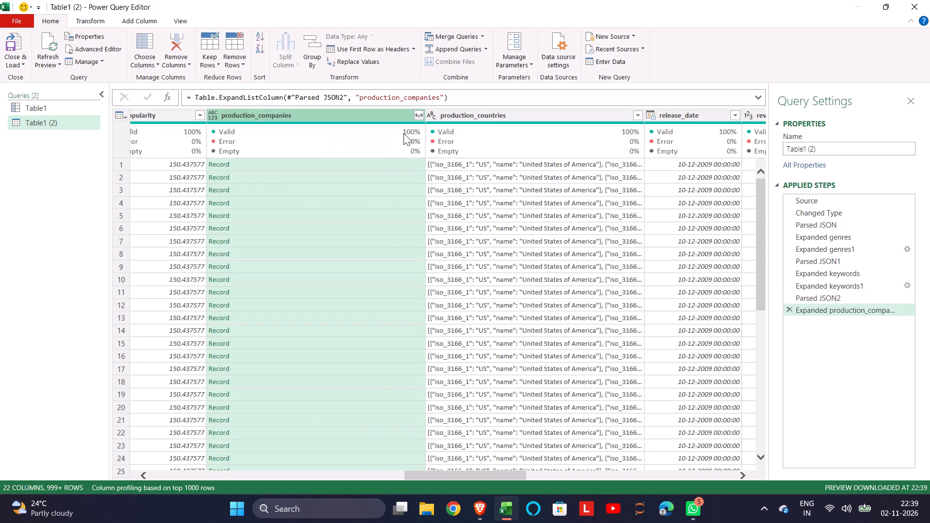
pyautogui.click(416, 120)
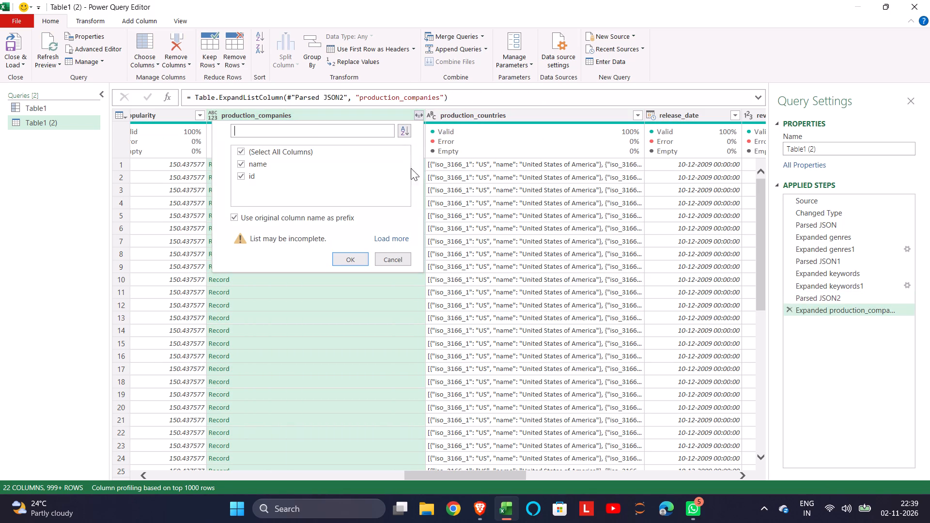
pyautogui.click(358, 258)
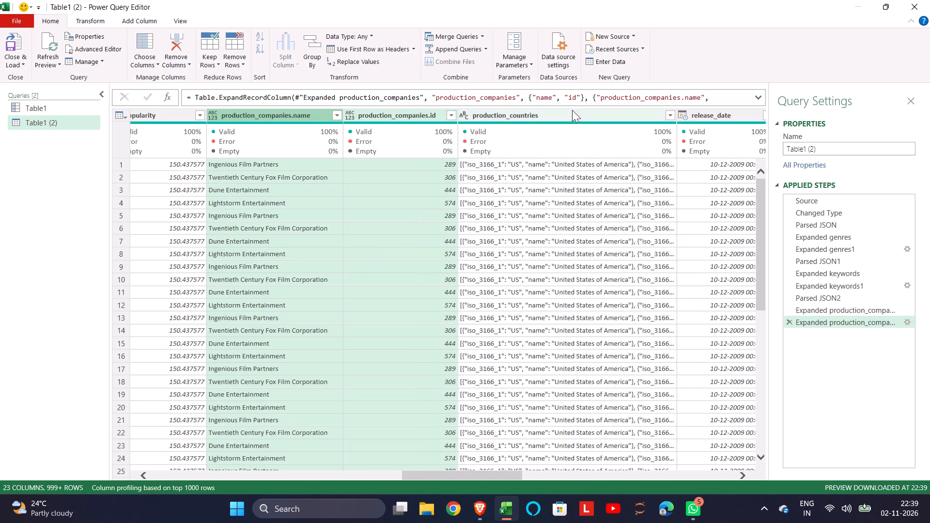
# Parse the production_countries column as JSON.
pyautogui.hscroll(-1, 596, 114)
pyautogui.click(596, 114)
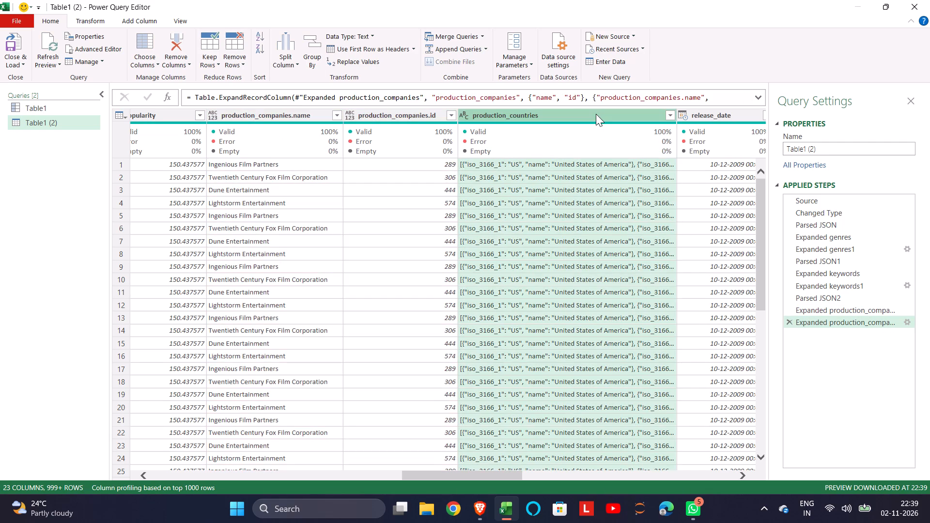
pyautogui.rightClick(596, 114)
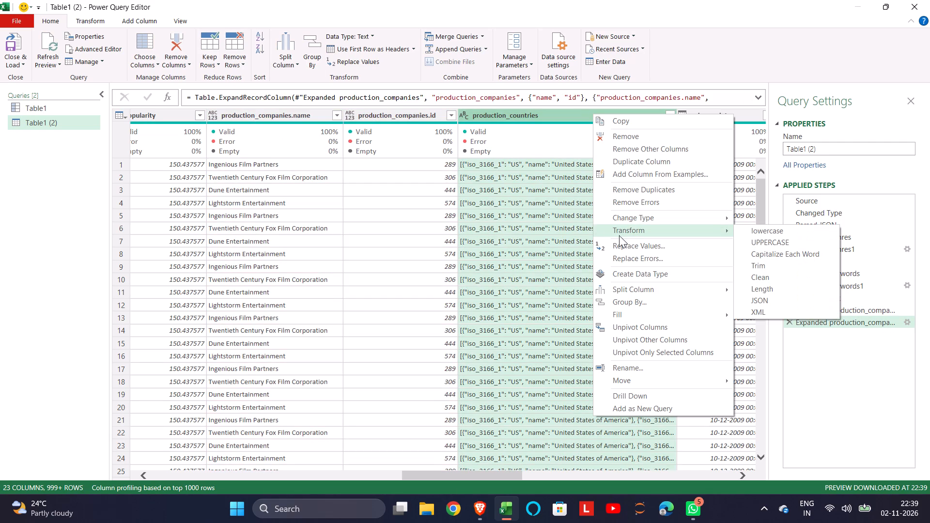
pyautogui.click(619, 233)
pyautogui.click(754, 299)
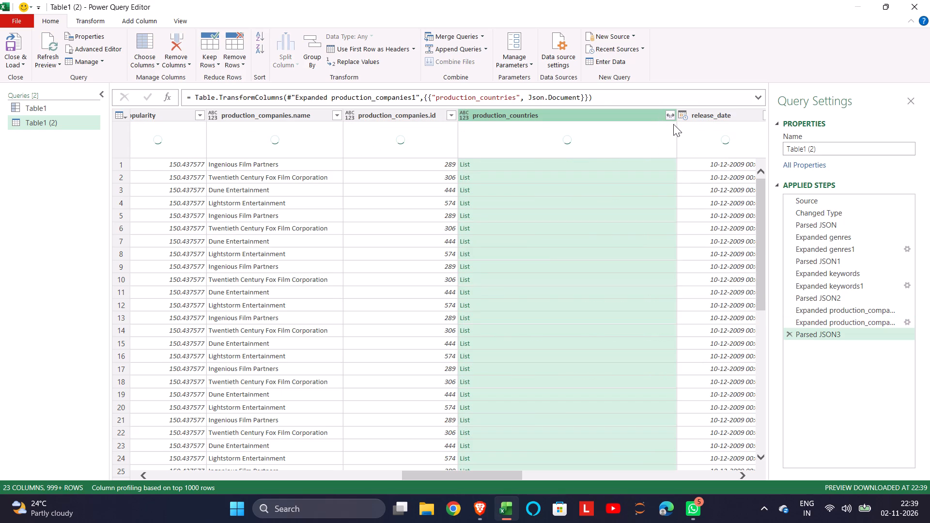
# Expand the production_countries lists to new rows and their records into prefixed iso_3166_1 and name columns.
pyautogui.click(671, 115)
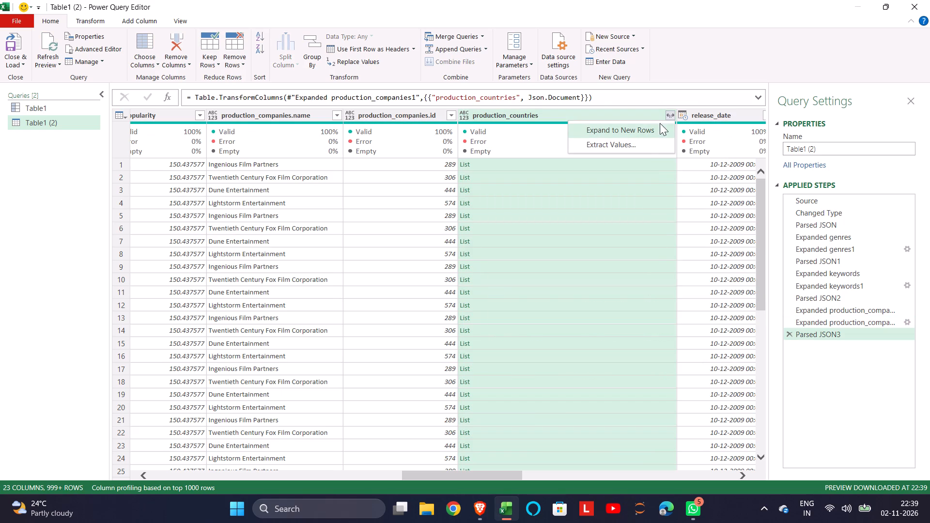
pyautogui.click(650, 130)
pyautogui.hscroll(-1, 591, 162)
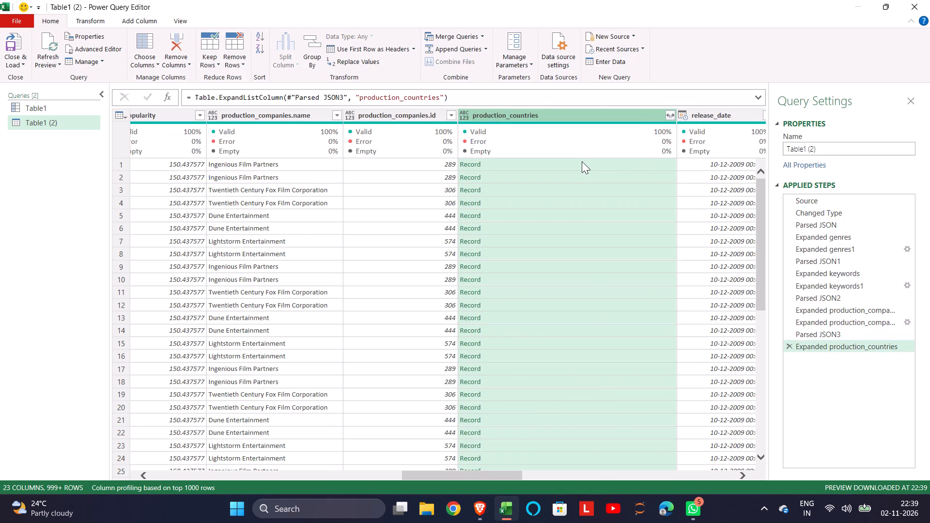
pyautogui.click(665, 112)
pyautogui.click(667, 113)
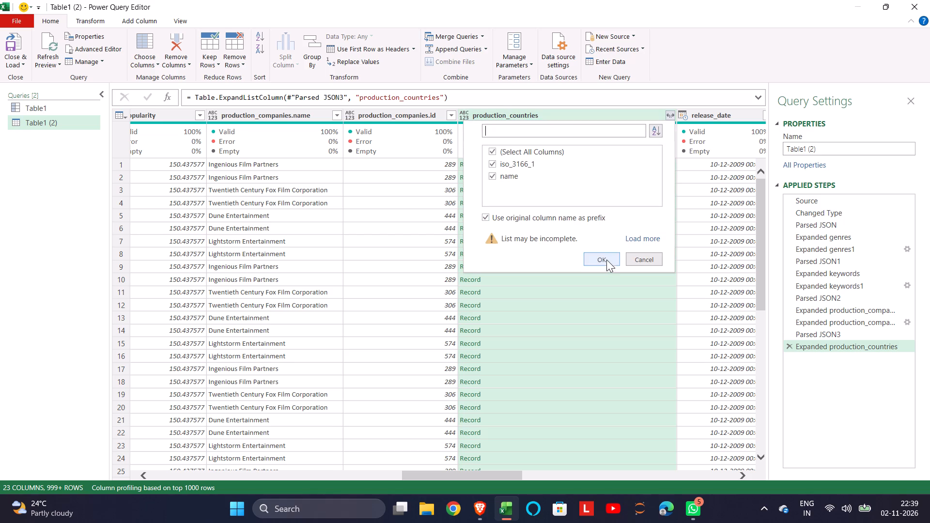
pyautogui.click(605, 261)
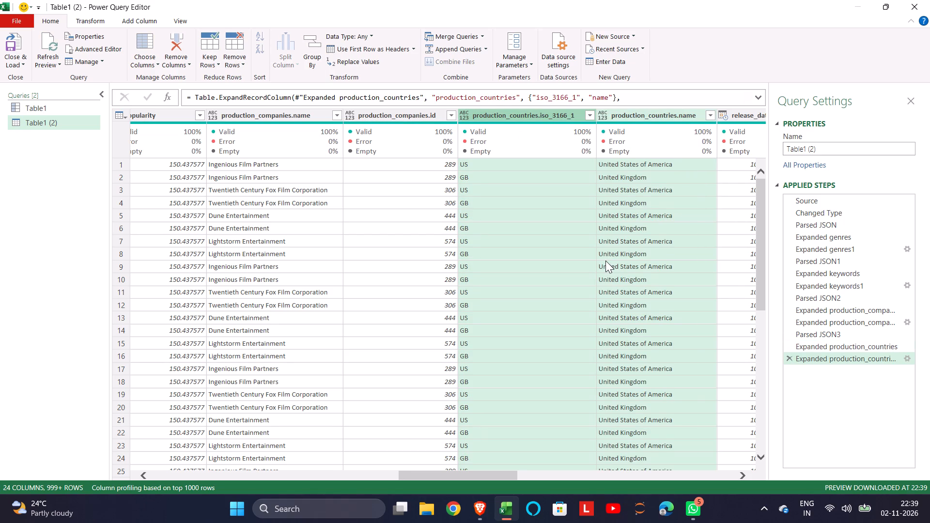
# Parse the spoken_languages column as JSON.
pyautogui.hscroll(-2, 605, 261)
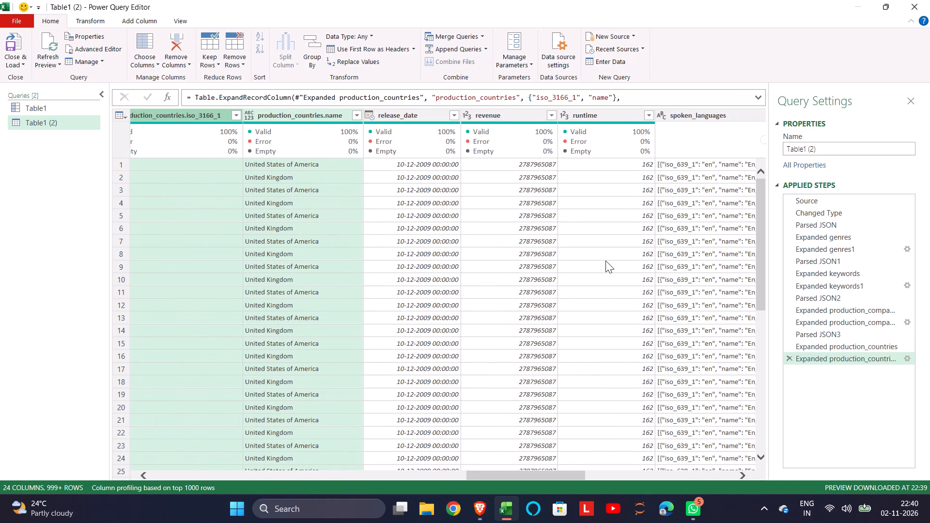
pyautogui.hscroll(-1, 605, 261)
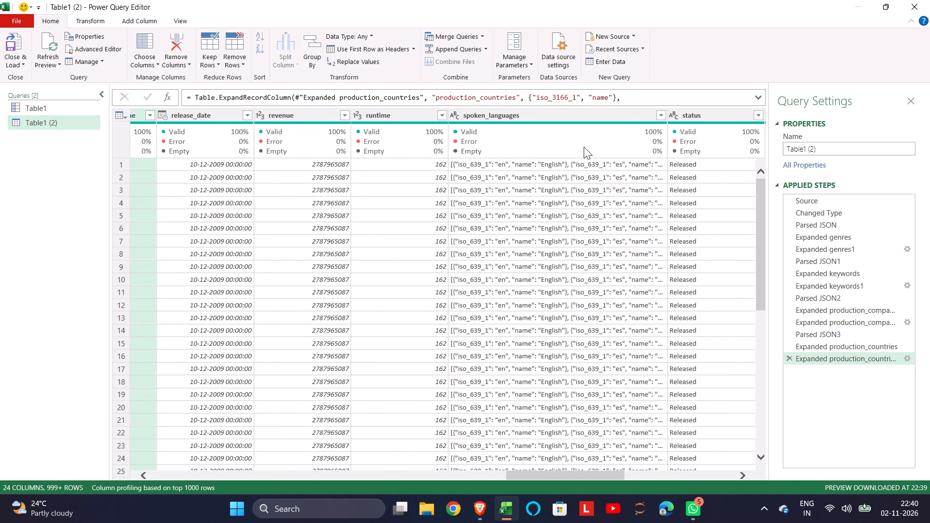
pyautogui.click(593, 117)
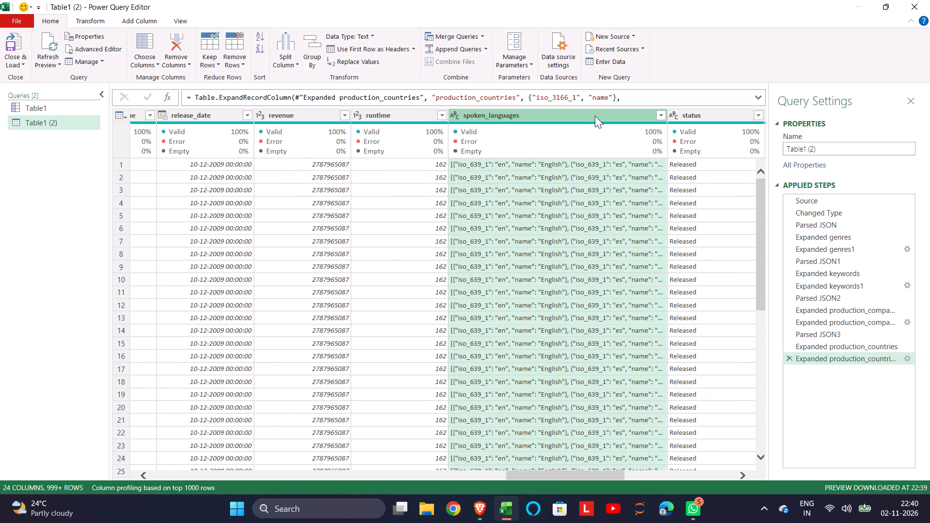
pyautogui.rightClick(595, 116)
pyautogui.click(616, 231)
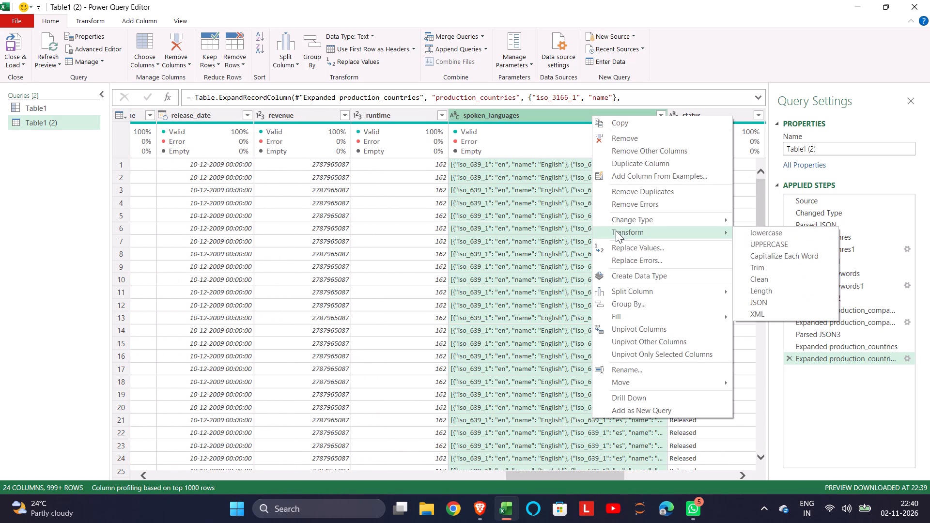
pyautogui.click(760, 303)
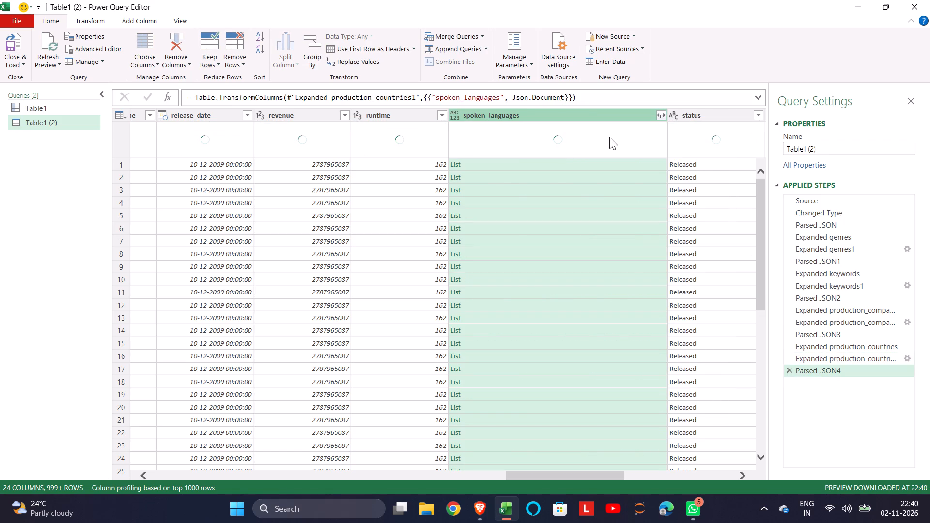
# Expand the spoken_languages lists to new rows and their records into prefixed iso_639_1 and name columns.
pyautogui.click(659, 113)
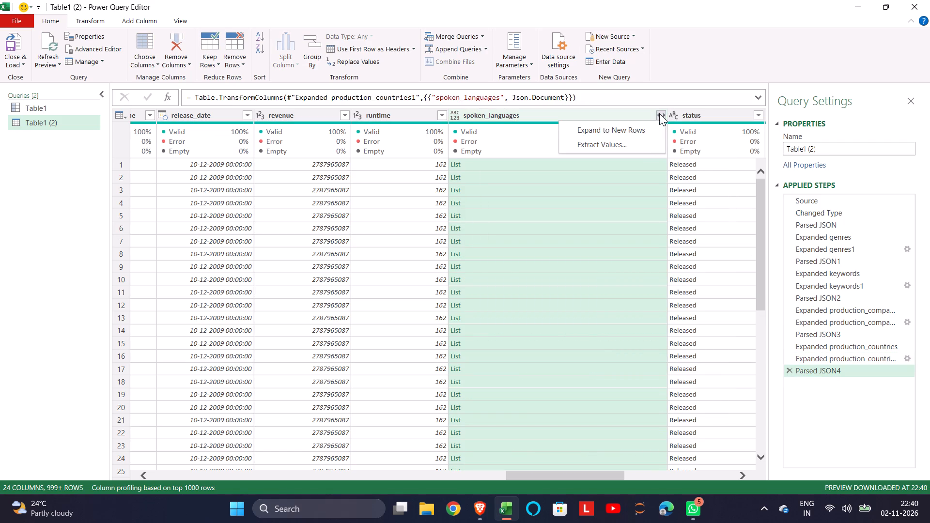
pyautogui.click(637, 129)
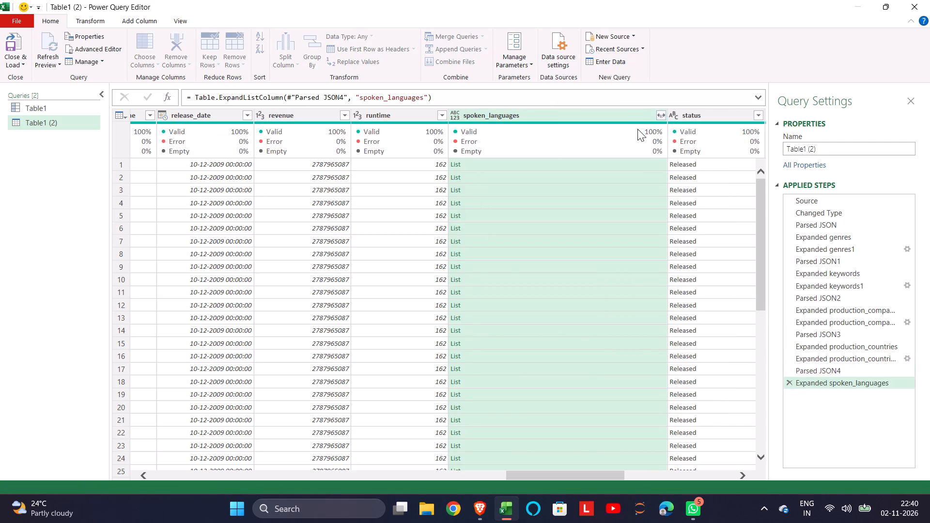
pyautogui.click(660, 119)
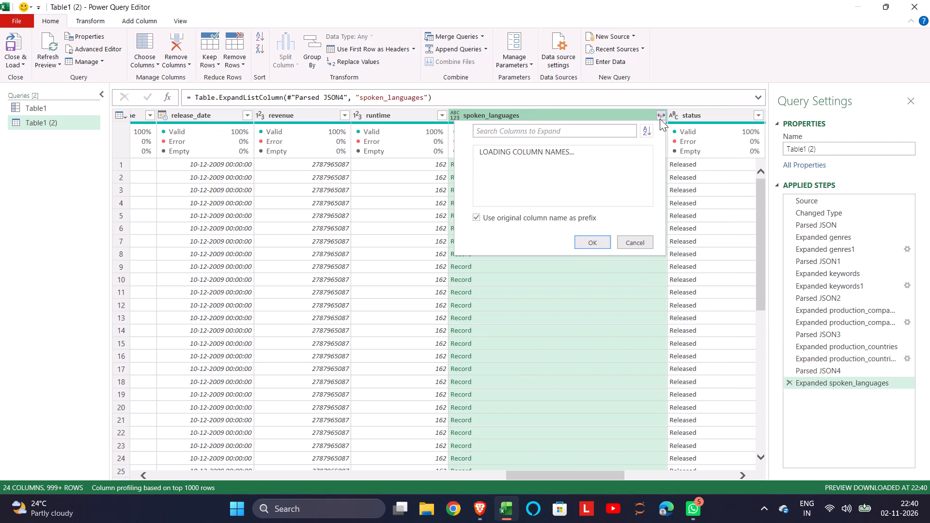
pyautogui.click(598, 258)
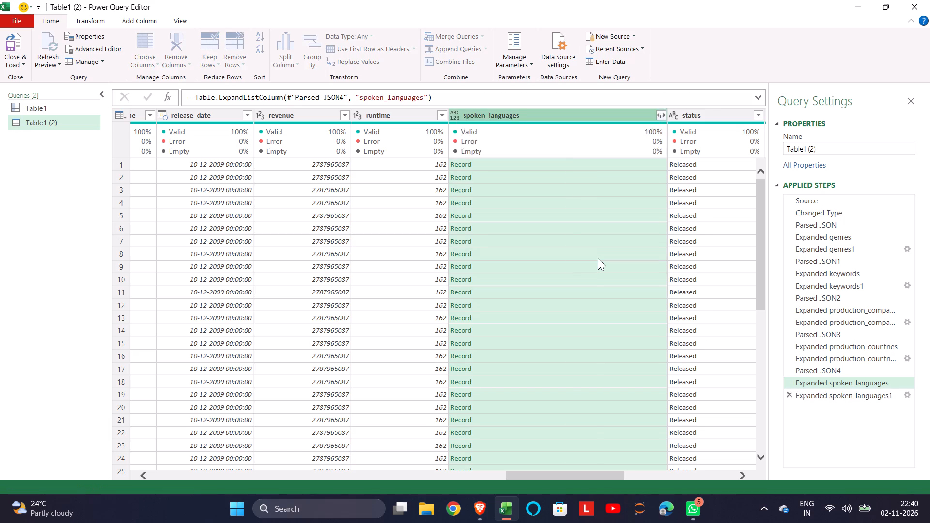
# Review all the query's columns from spoken_languages through vote_count and back to budget for any remaining JSON-style data.
pyautogui.hscroll(-1, 598, 258)
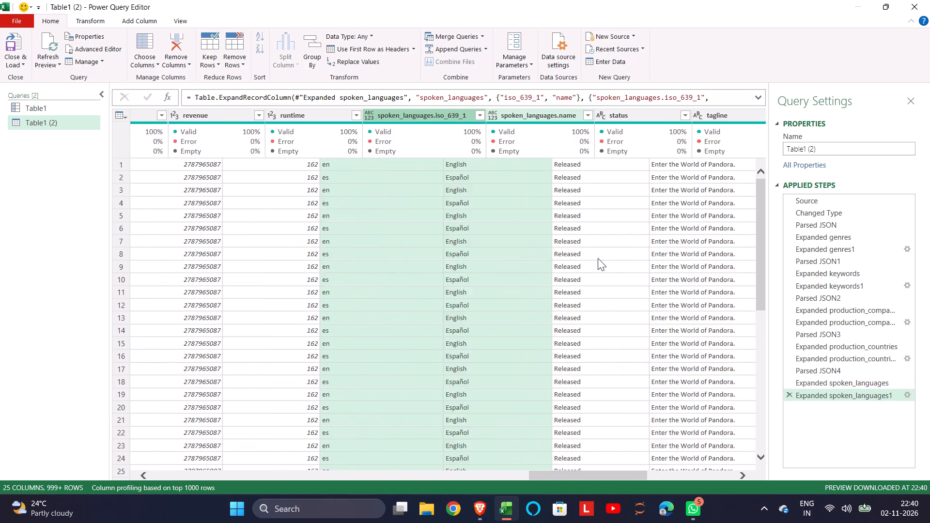
pyautogui.hscroll(-5, 598, 258)
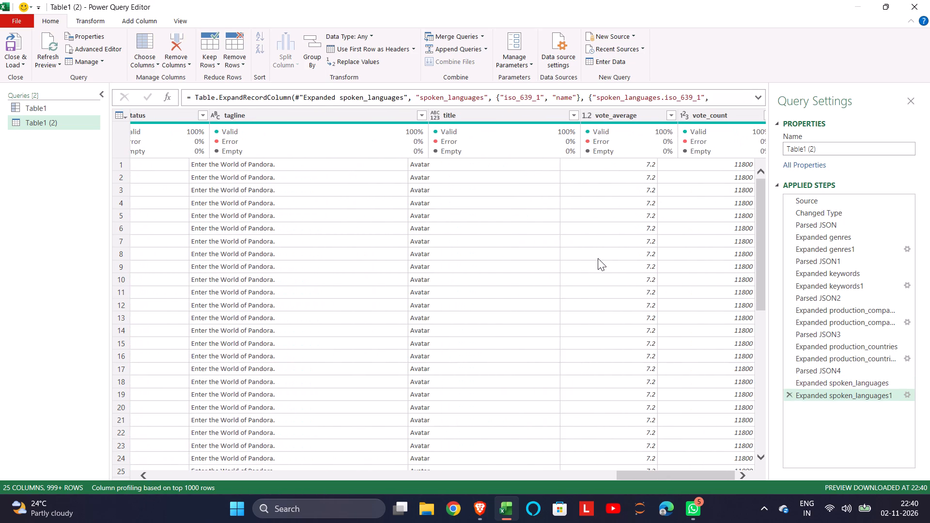
pyautogui.hscroll(-2, 598, 258)
pyautogui.hscroll(3, 598, 258)
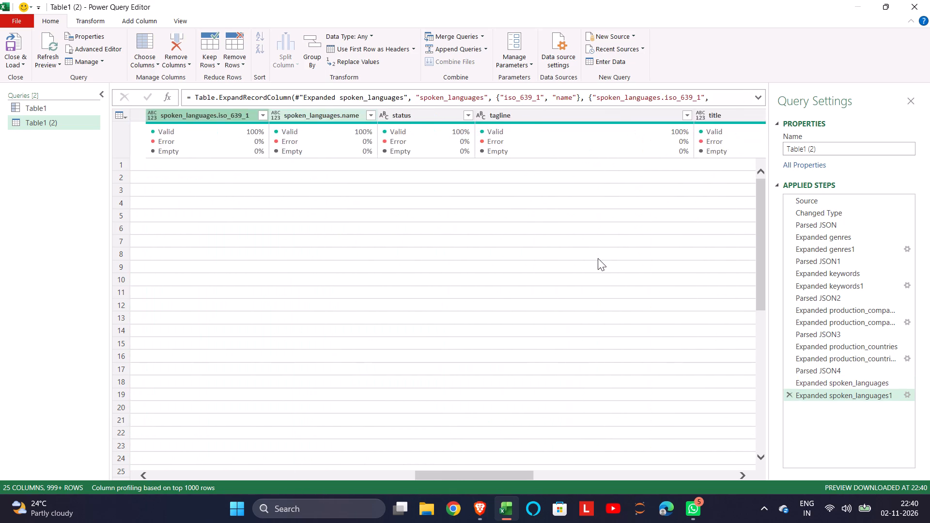
pyautogui.hscroll(10, 598, 258)
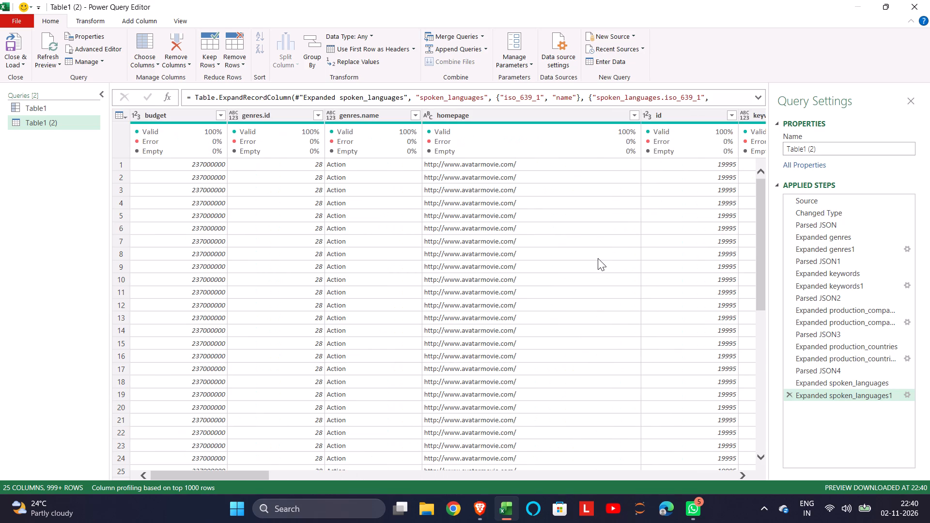
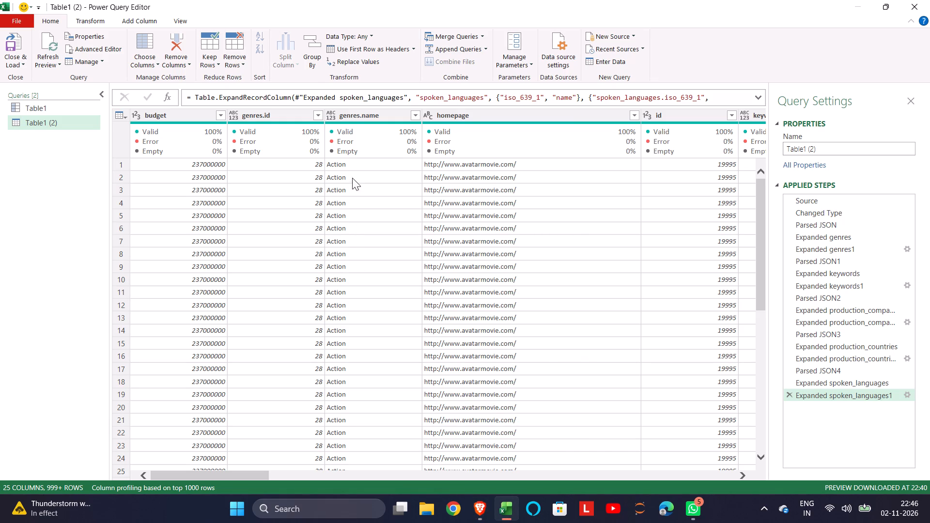
pyautogui.scroll(-1, 360, 249)
pyautogui.scroll(3, 360, 249)
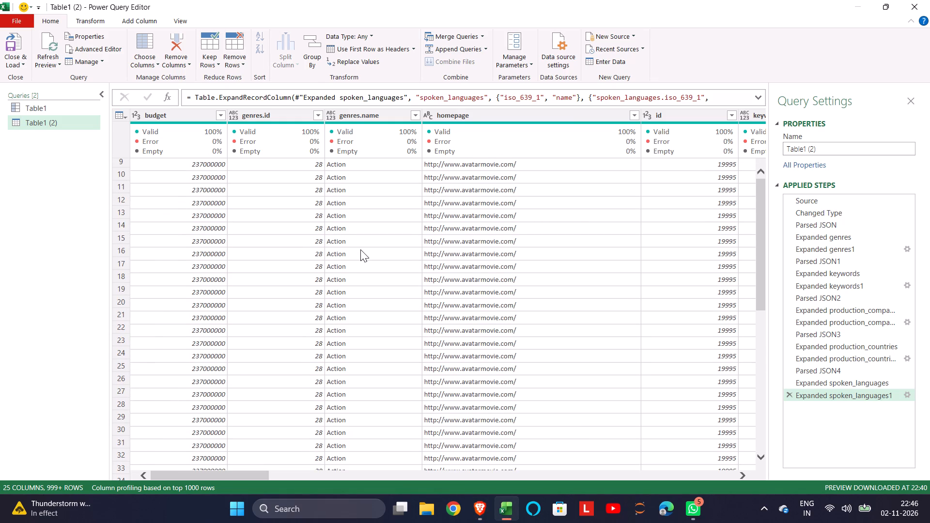
pyautogui.scroll(3, 360, 249)
pyautogui.hscroll(-1, 461, 189)
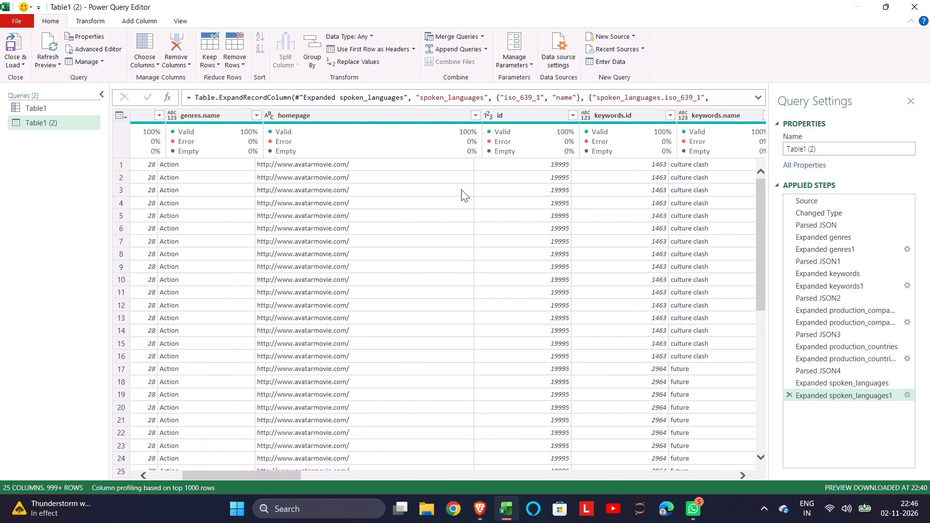
pyautogui.hscroll(-2, 461, 189)
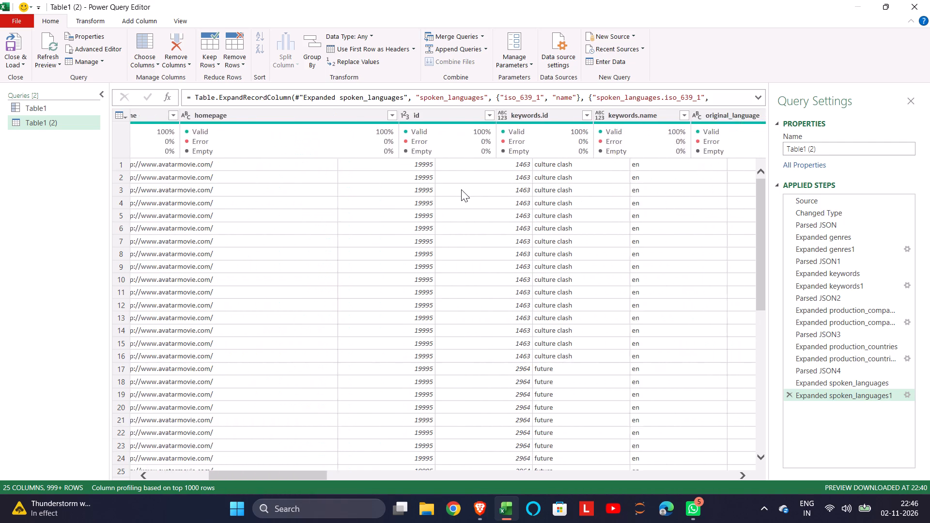
pyautogui.hscroll(-2, 461, 189)
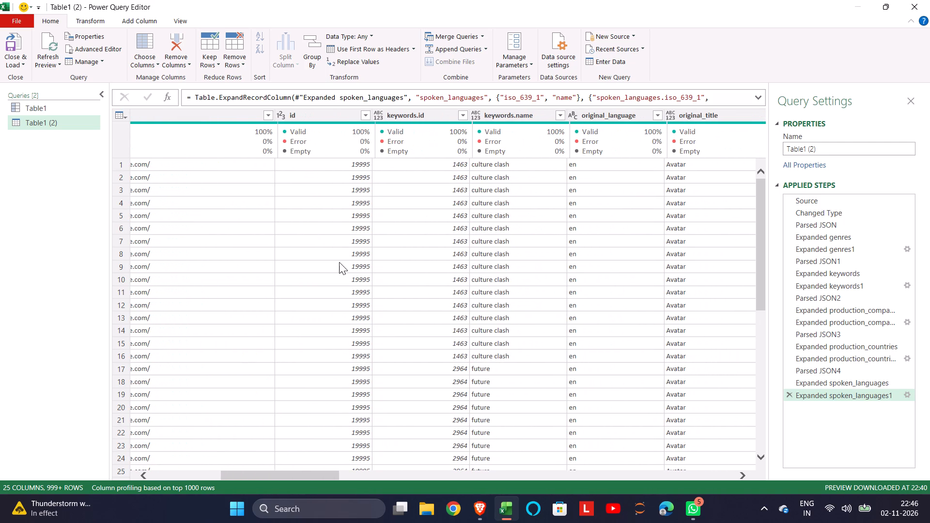
pyautogui.scroll(-8, 335, 264)
pyautogui.scroll(-13, 335, 264)
pyautogui.scroll(7, 335, 264)
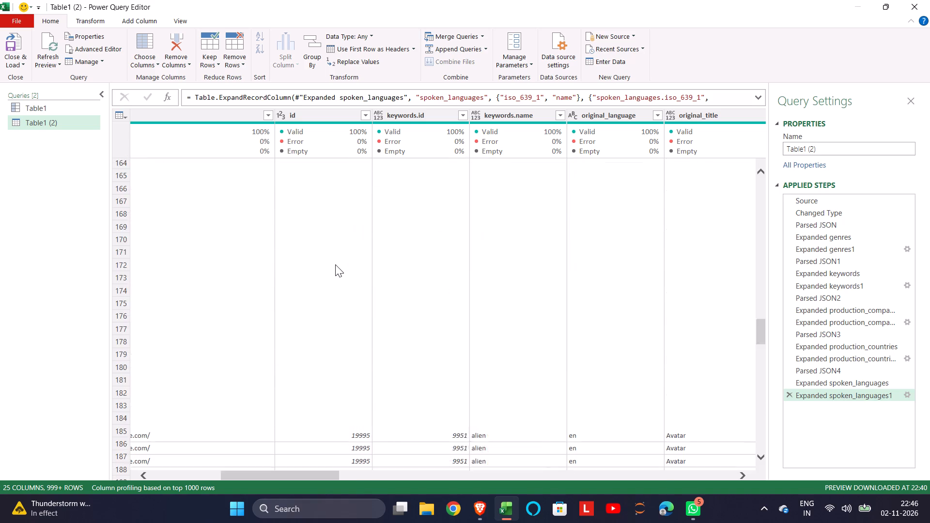
pyautogui.scroll(20, 335, 264)
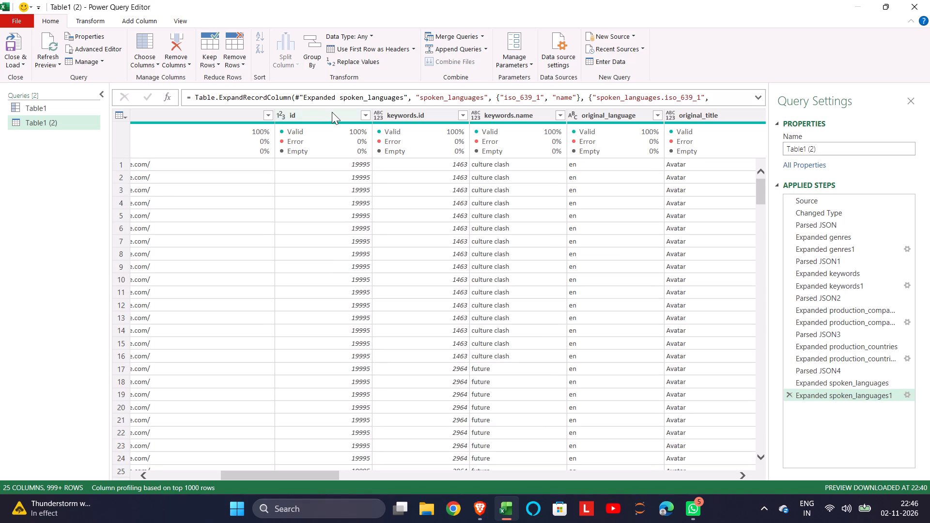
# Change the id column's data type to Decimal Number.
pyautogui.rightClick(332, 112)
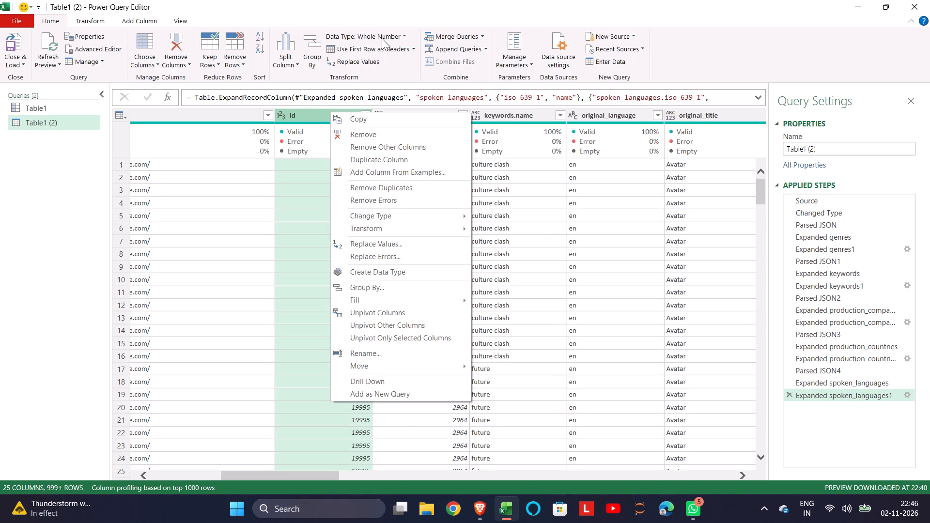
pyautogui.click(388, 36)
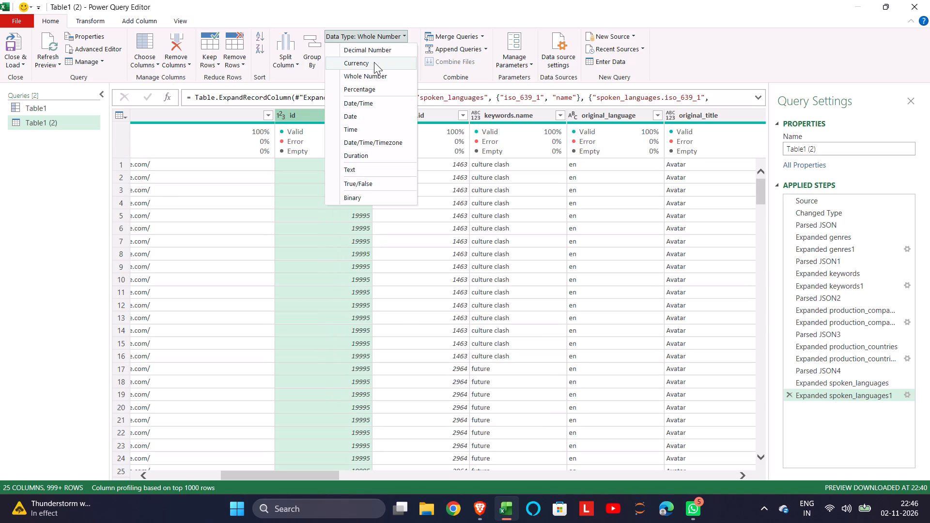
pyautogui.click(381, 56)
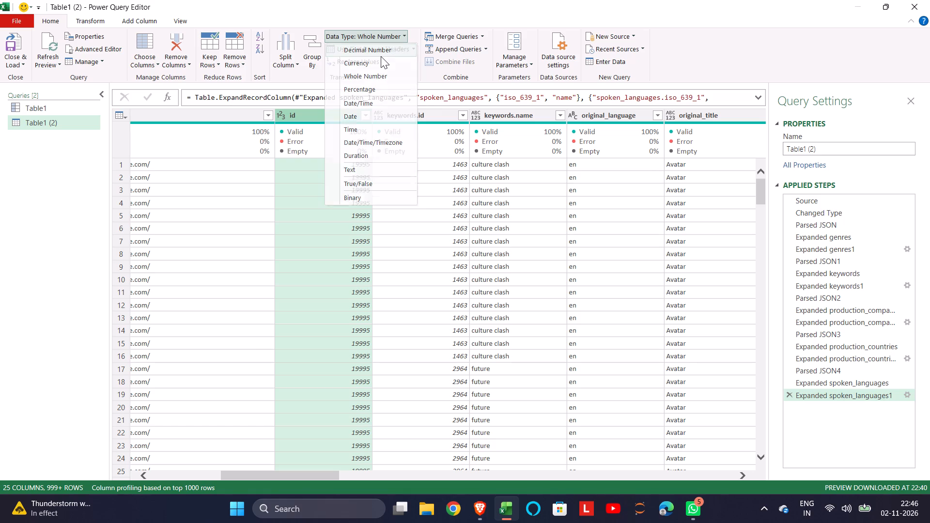
# Set the id column's data type to Whole Number, replacing the current type conversion.
pyautogui.click(395, 38)
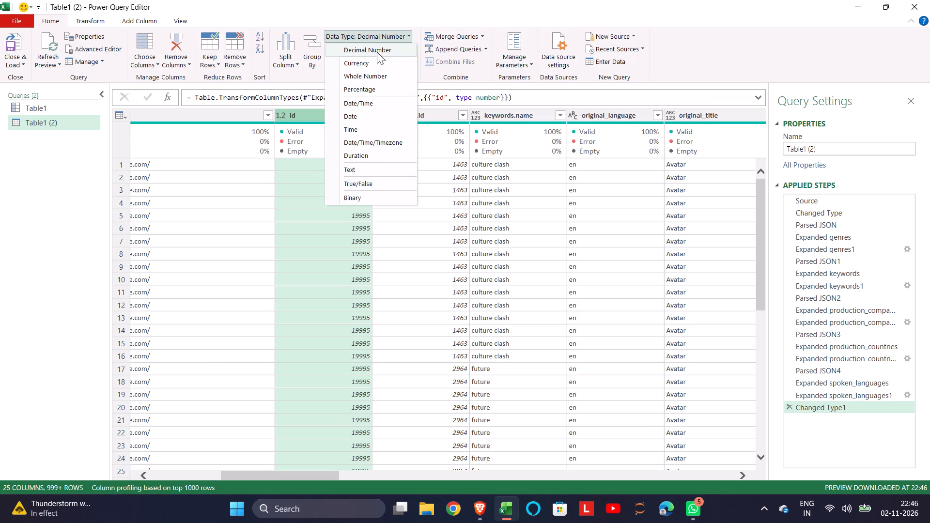
pyautogui.click(371, 74)
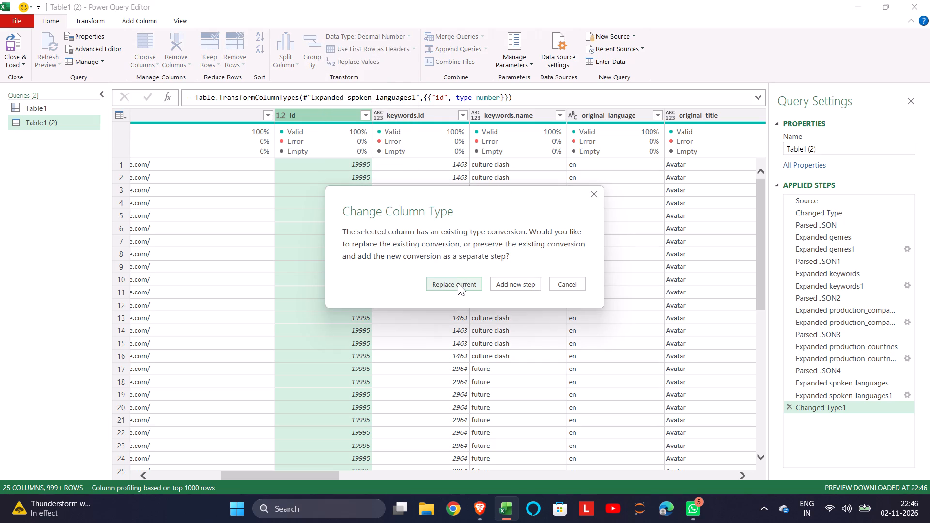
pyautogui.click(458, 283)
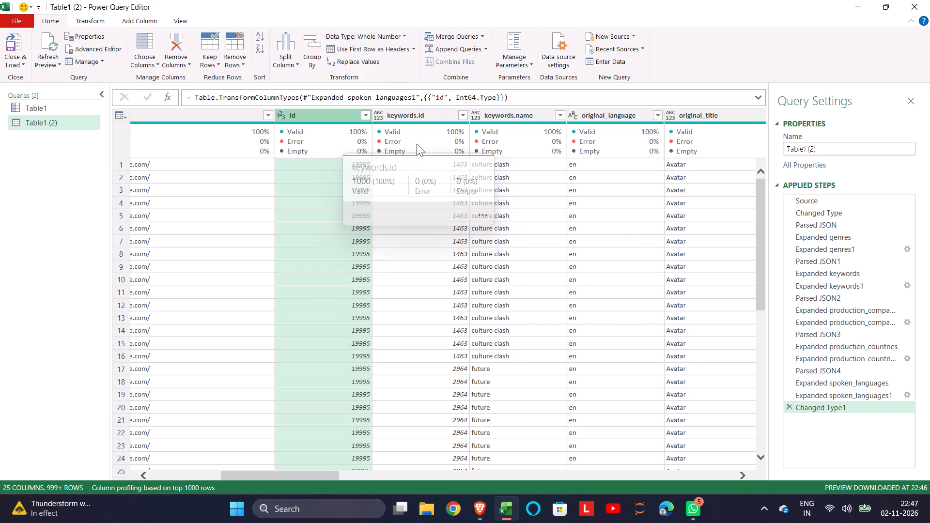
# Select the keywords.id column and open its data type choices.
pyautogui.click(405, 243)
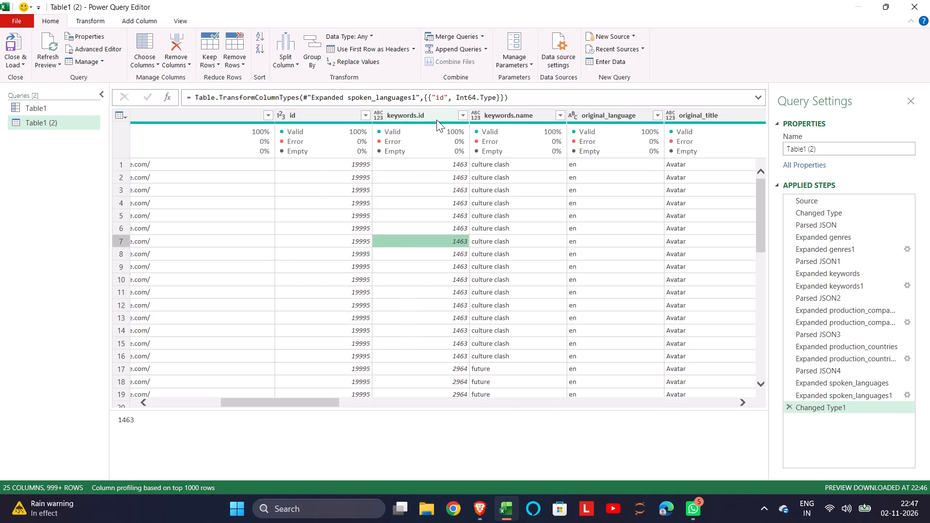
pyautogui.click(440, 118)
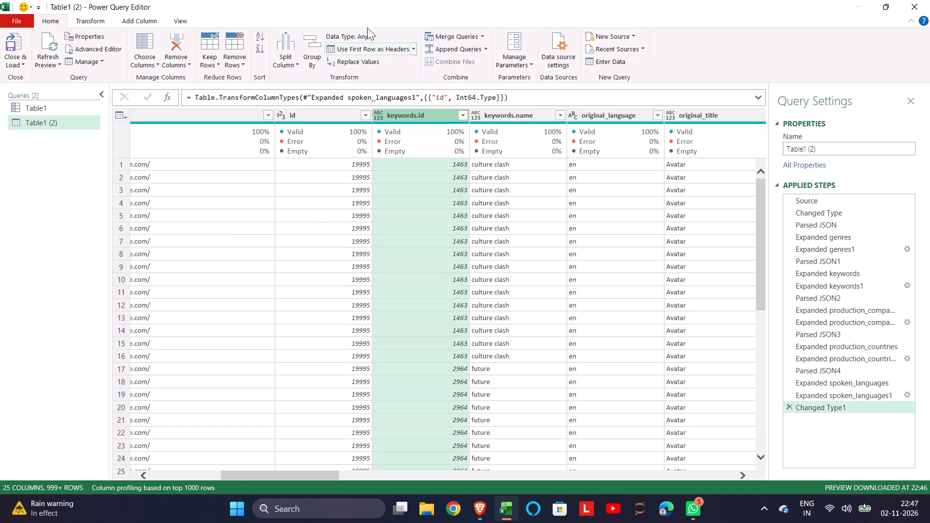
pyautogui.click(366, 33)
pyautogui.click(366, 33)
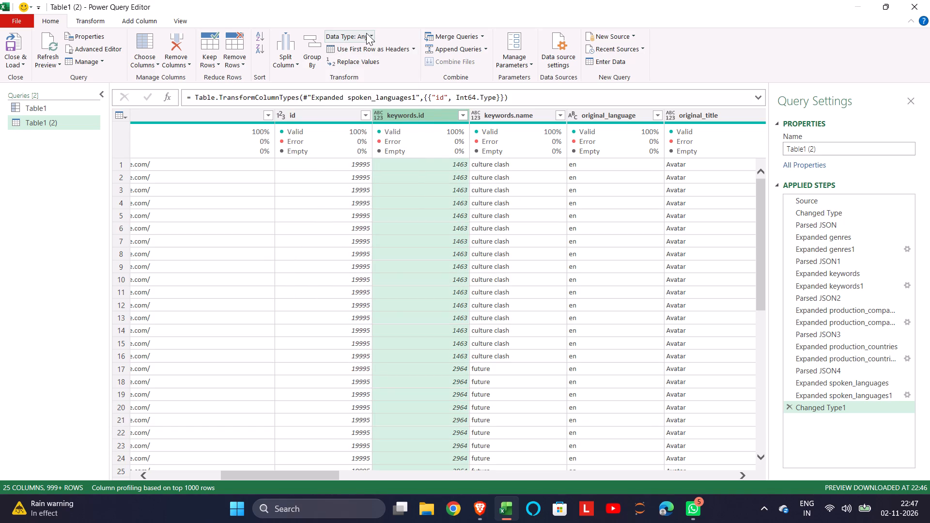
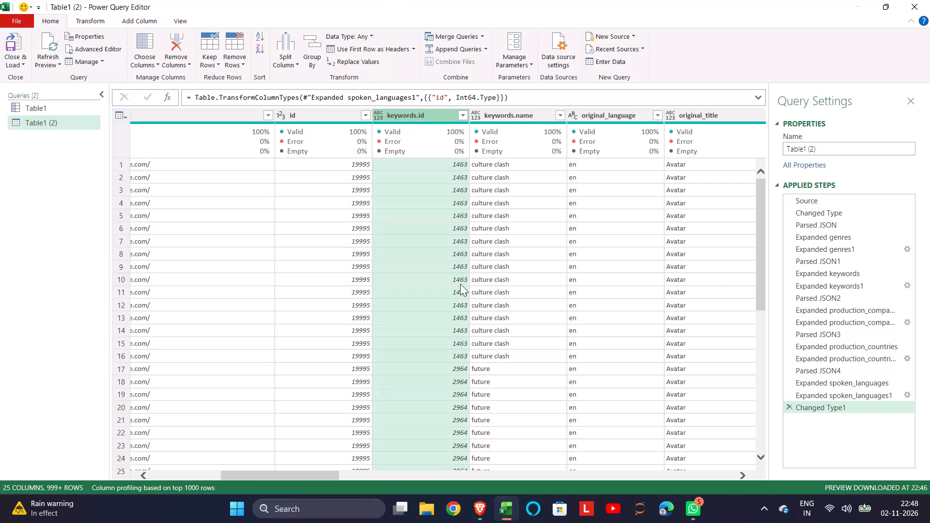
# Examine the keywords.id values down the rows and the neighbouring columns through popularity and production_companies.name.
pyautogui.scroll(-1, 446, 288)
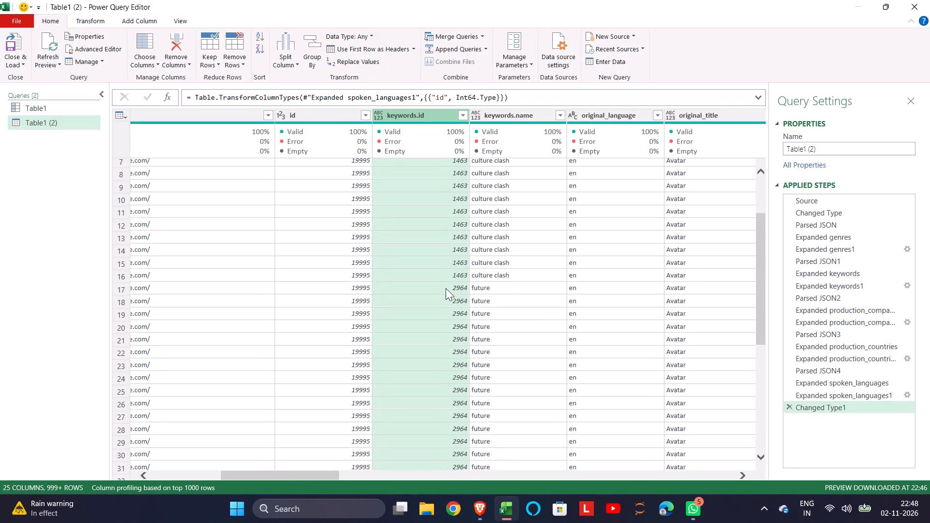
pyautogui.scroll(-2, 446, 288)
pyautogui.scroll(4, 446, 288)
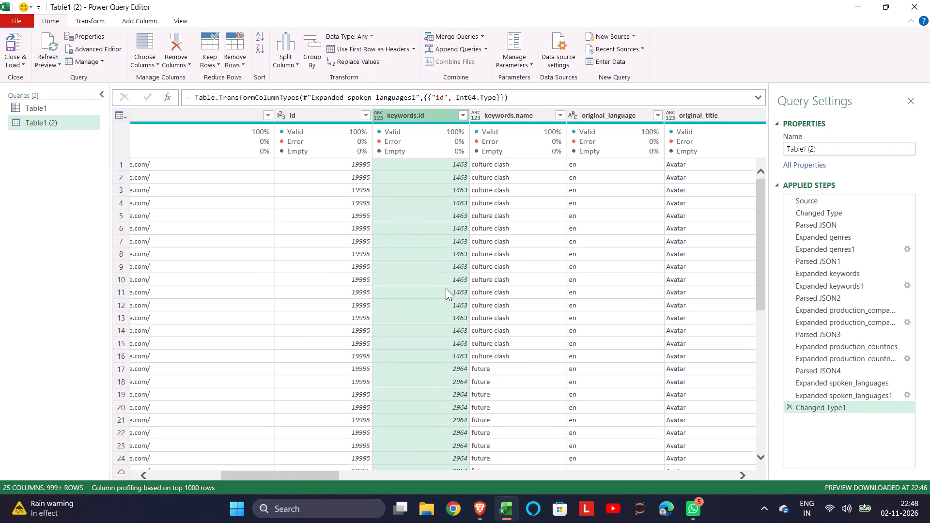
pyautogui.scroll(-13, 446, 288)
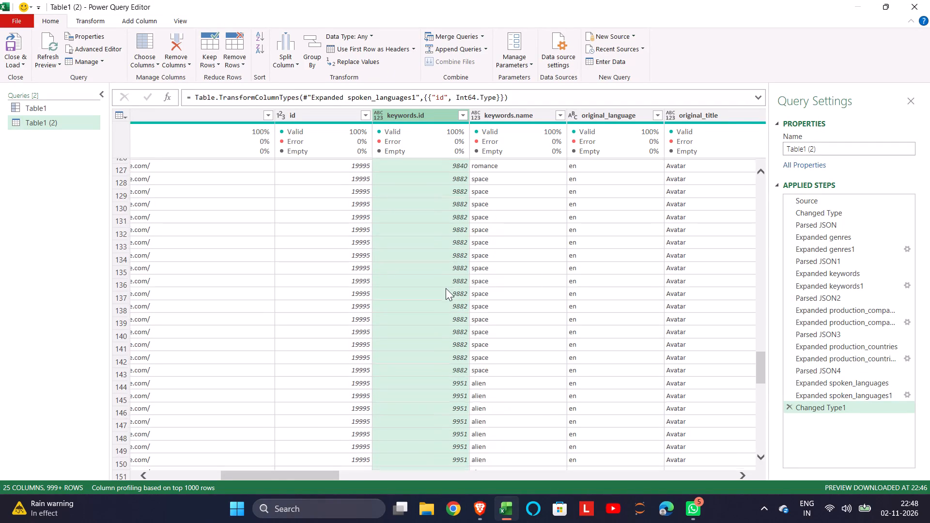
pyautogui.scroll(-1, 446, 288)
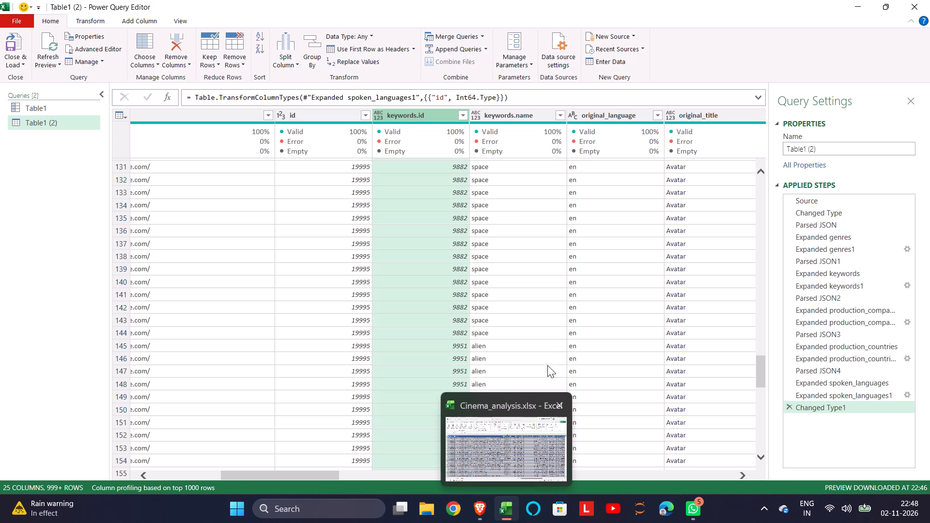
pyautogui.hscroll(-3, 567, 330)
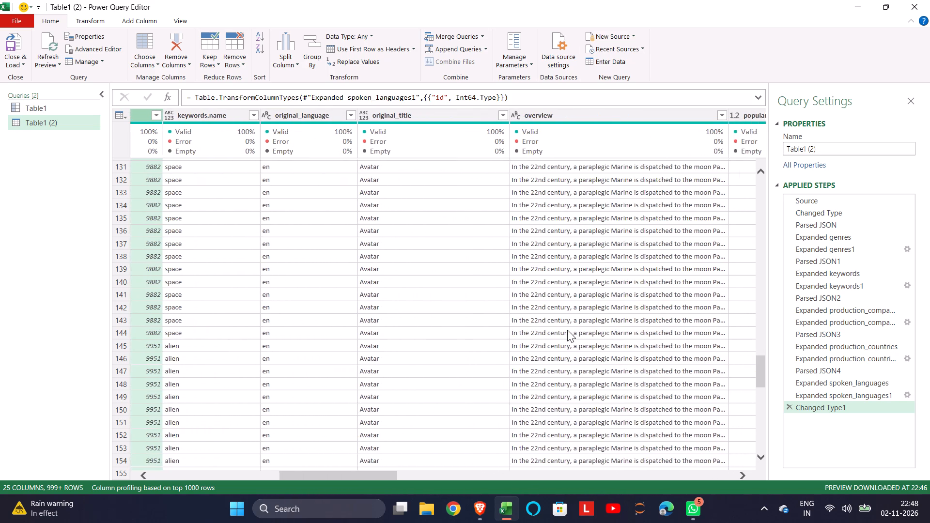
pyautogui.hscroll(-1, 567, 330)
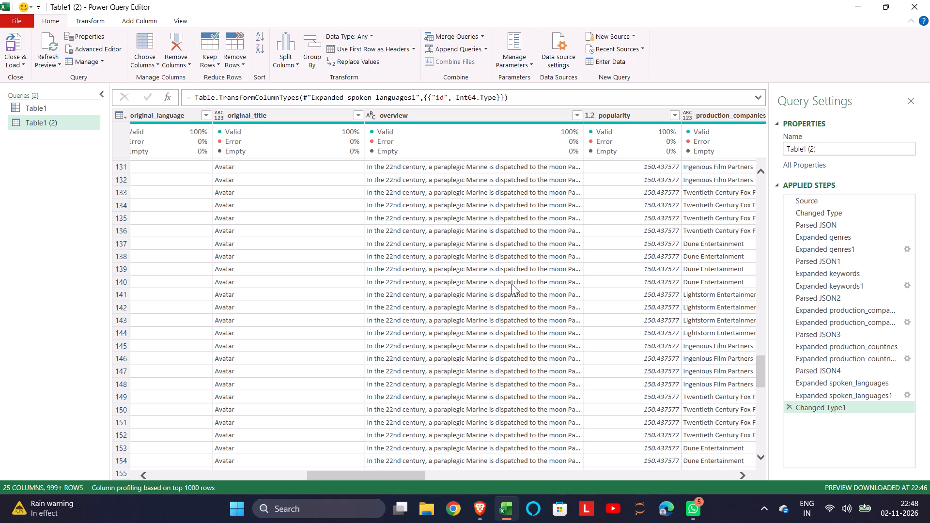
pyautogui.scroll(-4, 511, 284)
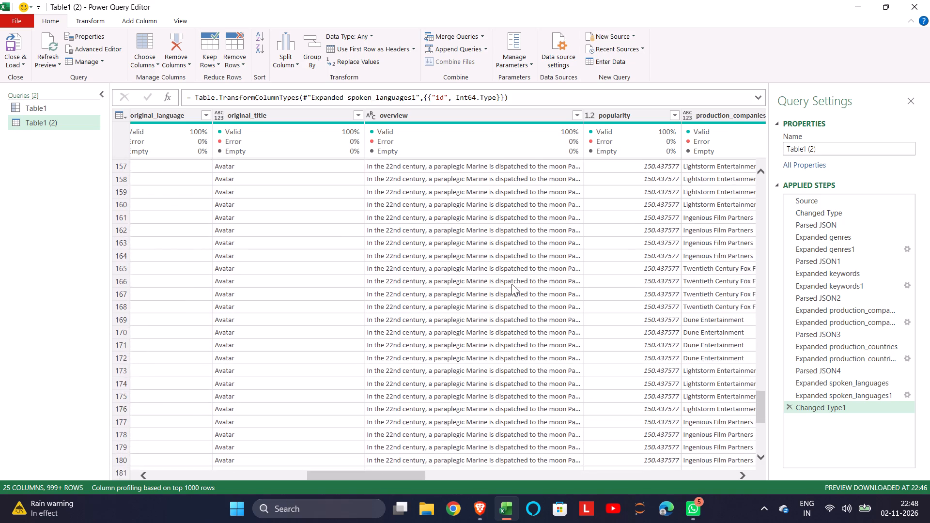
pyautogui.scroll(-9, 511, 284)
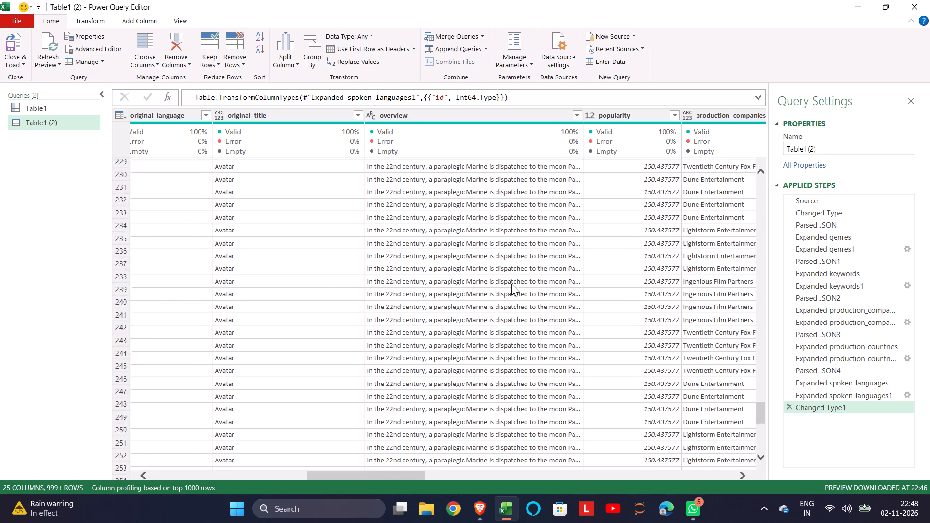
# Return to the start of the table and review the budget, genres.id, genres.name, homepage and id columns.
pyautogui.hscroll(9, 511, 284)
pyautogui.scroll(2, 511, 284)
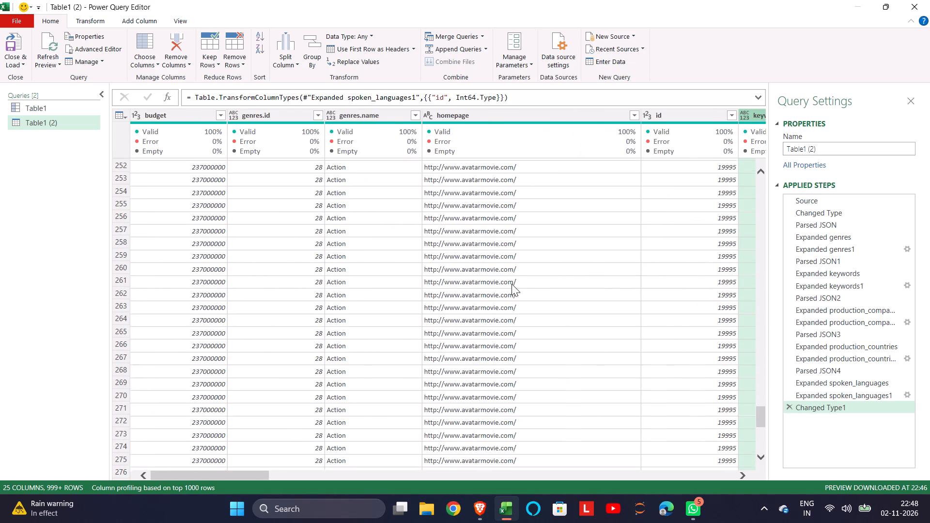
pyautogui.scroll(7, 511, 284)
pyautogui.hscroll(6, 511, 284)
pyautogui.scroll(17, 511, 284)
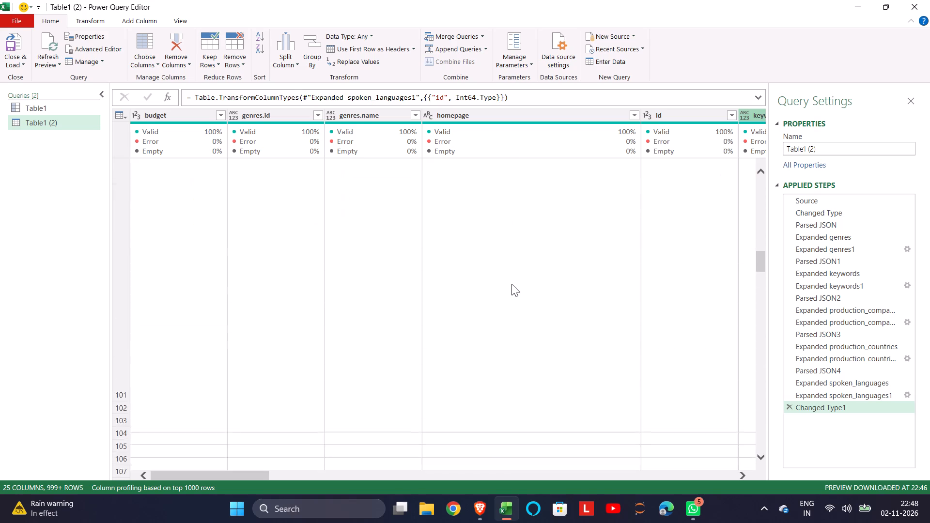
pyautogui.scroll(14, 511, 284)
pyautogui.scroll(11, 511, 284)
pyautogui.scroll(17, 511, 284)
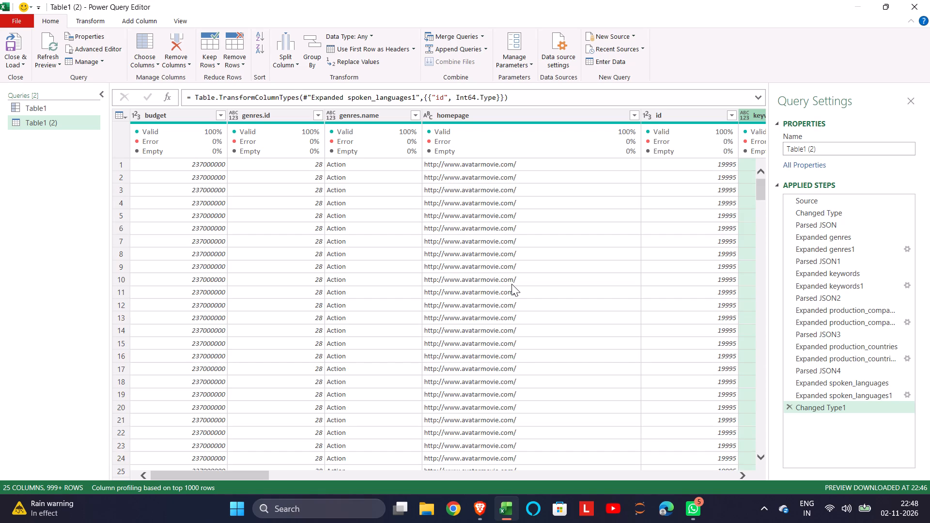
pyautogui.scroll(6, 369, 256)
# Select the release_date column and examine its values down the rows alongside production_countries.name, revenue and runtime.
pyautogui.hscroll(-6, 549, 254)
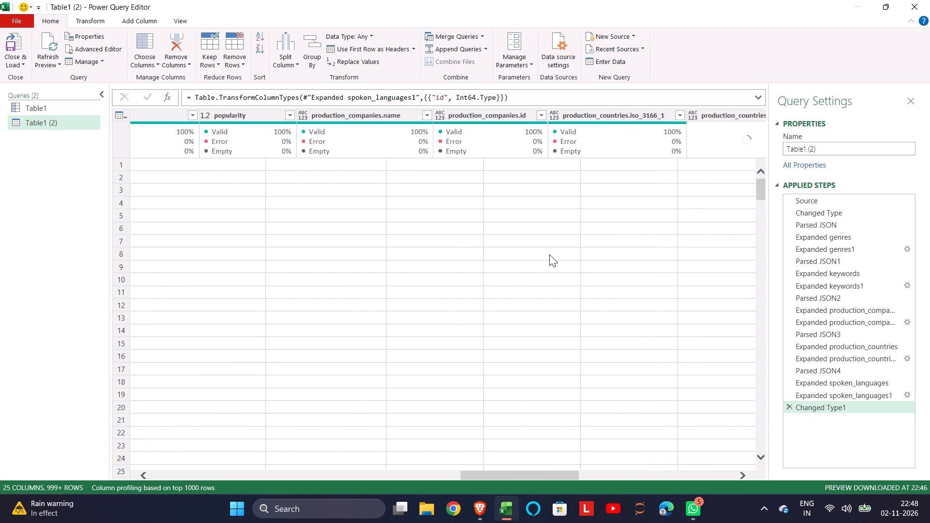
pyautogui.hscroll(-2, 549, 254)
pyautogui.hscroll(2, 549, 254)
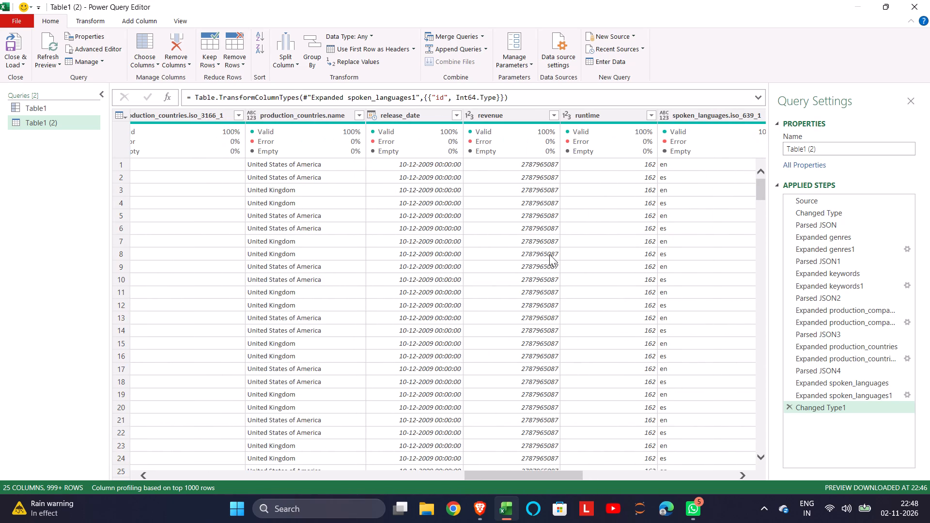
pyautogui.hscroll(1, 549, 254)
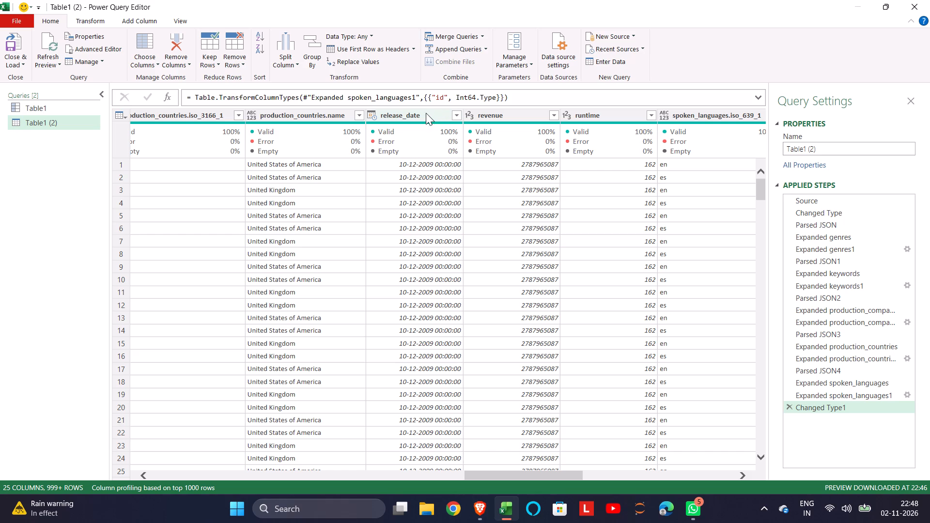
pyautogui.click(423, 114)
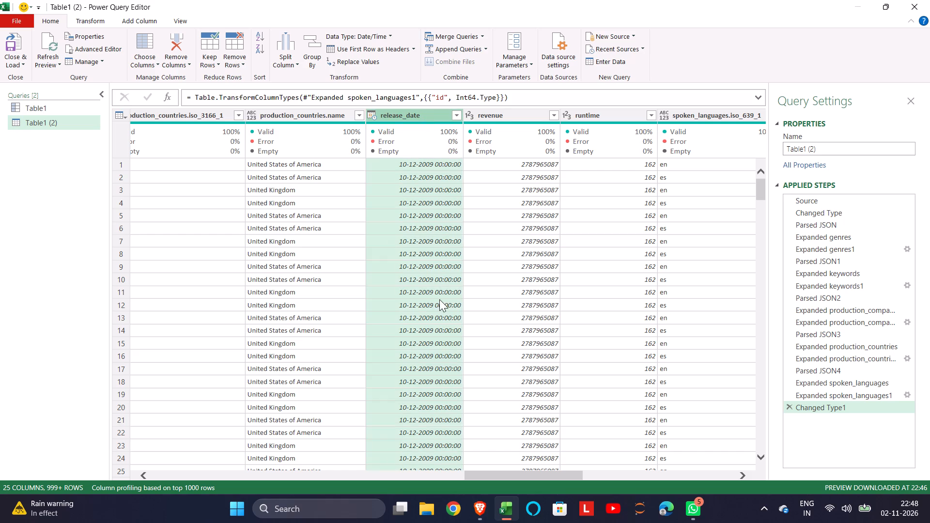
pyautogui.scroll(-6, 439, 299)
pyautogui.scroll(-20, 439, 299)
pyautogui.scroll(-12, 439, 299)
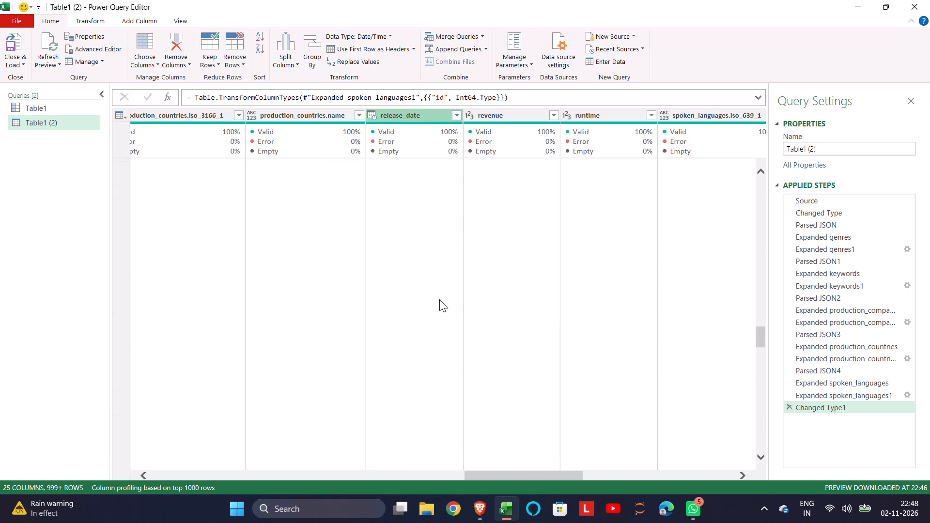
pyautogui.scroll(-20, 439, 299)
pyautogui.scroll(-20, 439, 299)
pyautogui.scroll(-20, 439, 299)
pyautogui.scroll(-11, 439, 299)
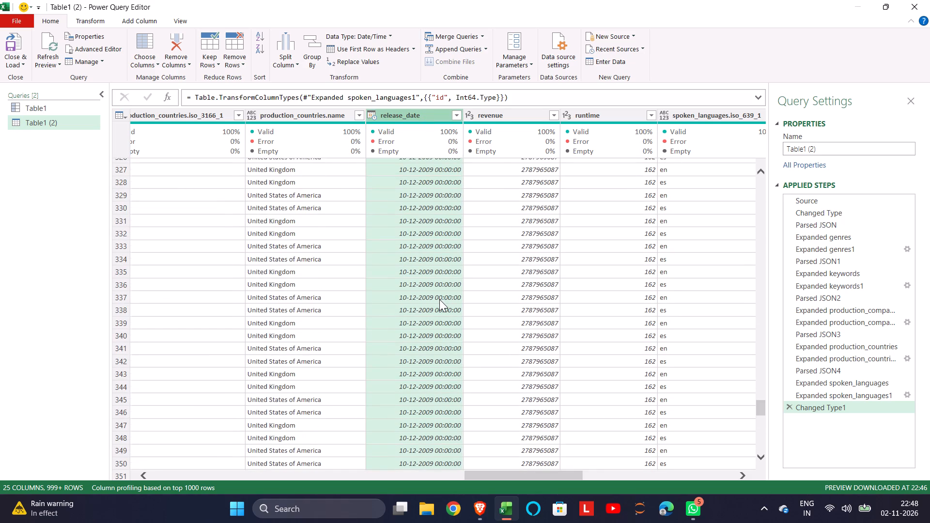
pyautogui.scroll(-20, 439, 299)
pyautogui.scroll(-20, 439, 299)
pyautogui.scroll(-20, 439, 299)
pyautogui.scroll(-20, 439, 299)
pyautogui.scroll(-20, 439, 299)
pyautogui.scroll(-20, 439, 299)
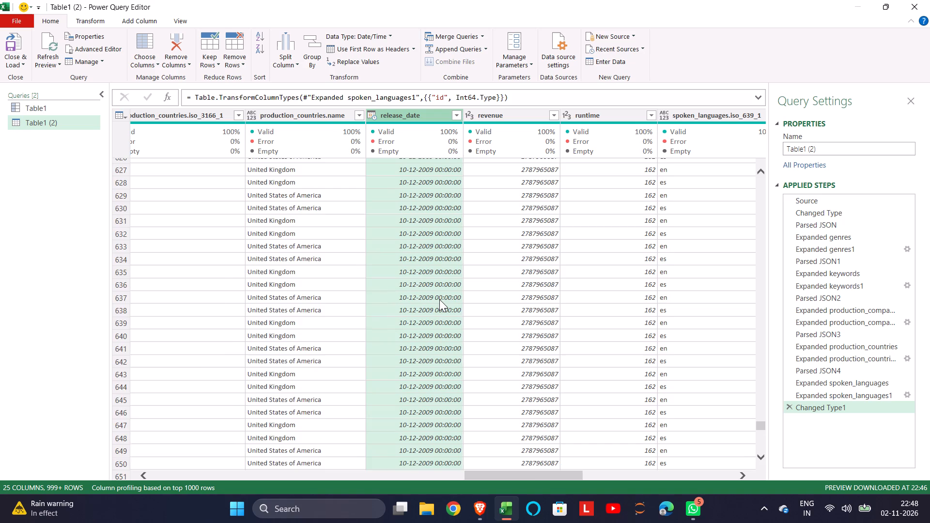
pyautogui.scroll(-11, 439, 299)
pyautogui.scroll(19, 420, 232)
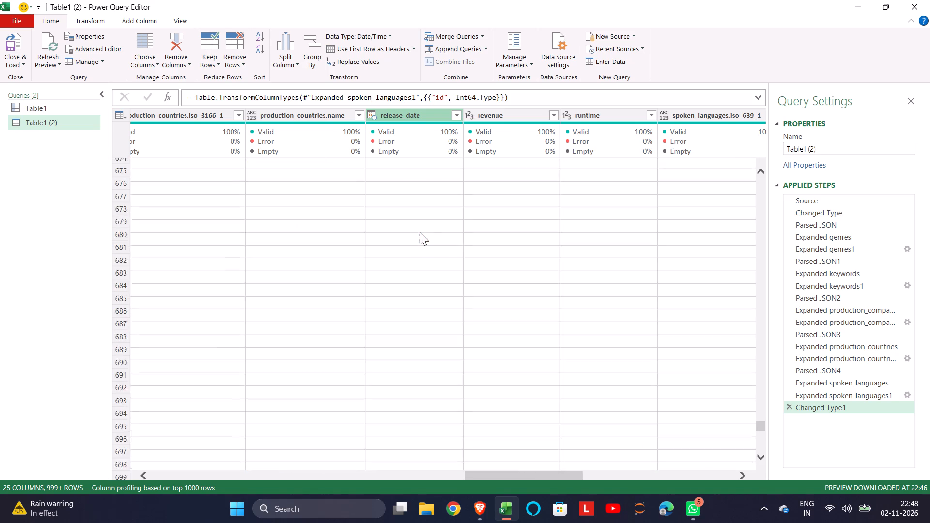
# Return to the first rows, select the homepage column and review it beside the budget, genres and id columns.
pyautogui.scroll(20, 420, 232)
pyautogui.scroll(20, 420, 232)
pyautogui.scroll(20, 420, 232)
pyautogui.hscroll(12, 420, 232)
pyautogui.scroll(3, 420, 232)
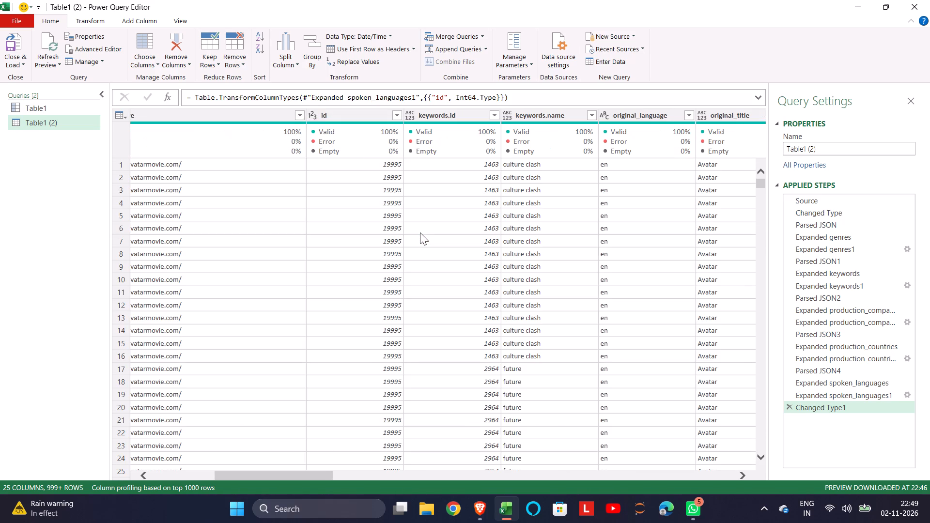
pyautogui.scroll(2, 420, 232)
pyautogui.click(217, 163)
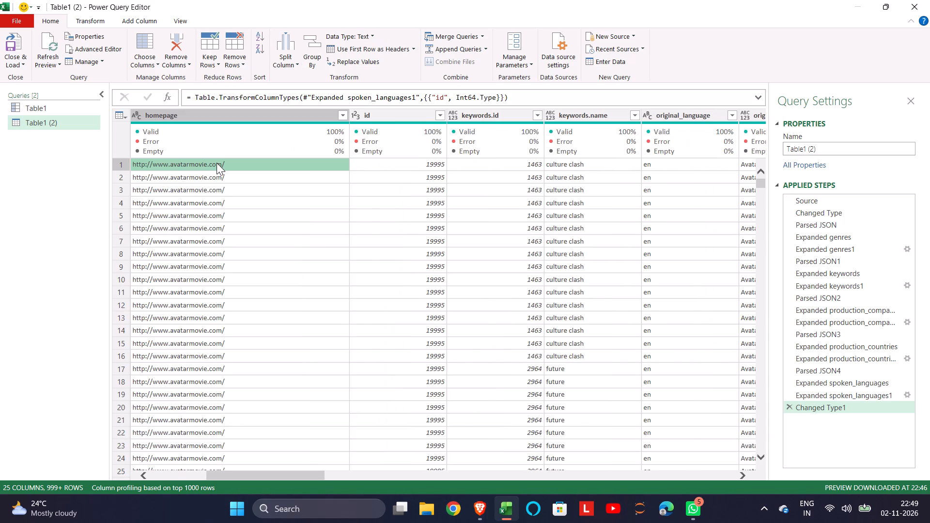
pyautogui.click(259, 111)
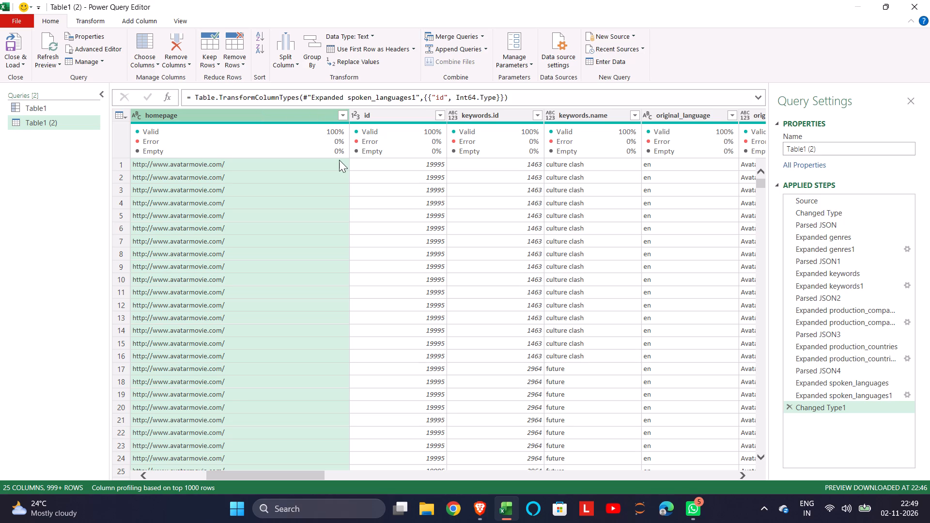
pyautogui.hscroll(6, 339, 160)
pyautogui.hscroll(20, 339, 160)
pyautogui.hscroll(20, 339, 160)
pyautogui.hscroll(4, 339, 160)
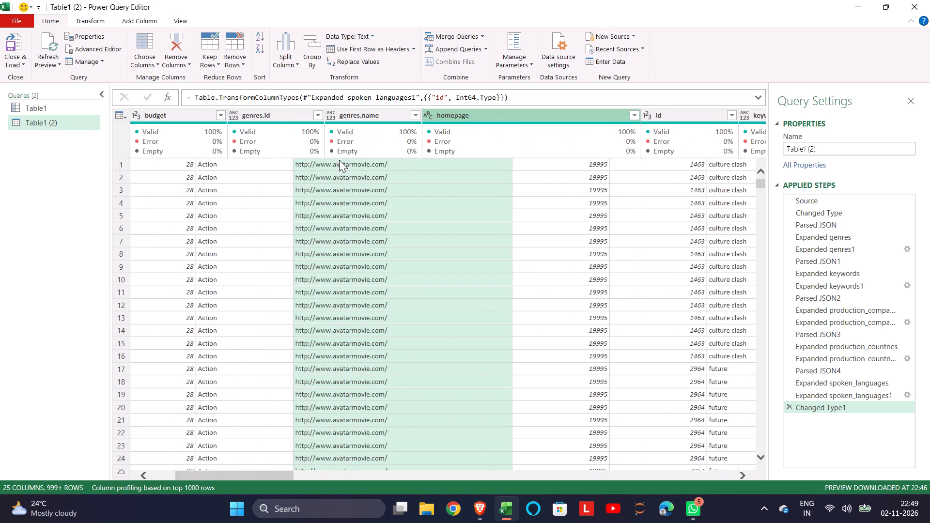
pyautogui.hscroll(18, 339, 160)
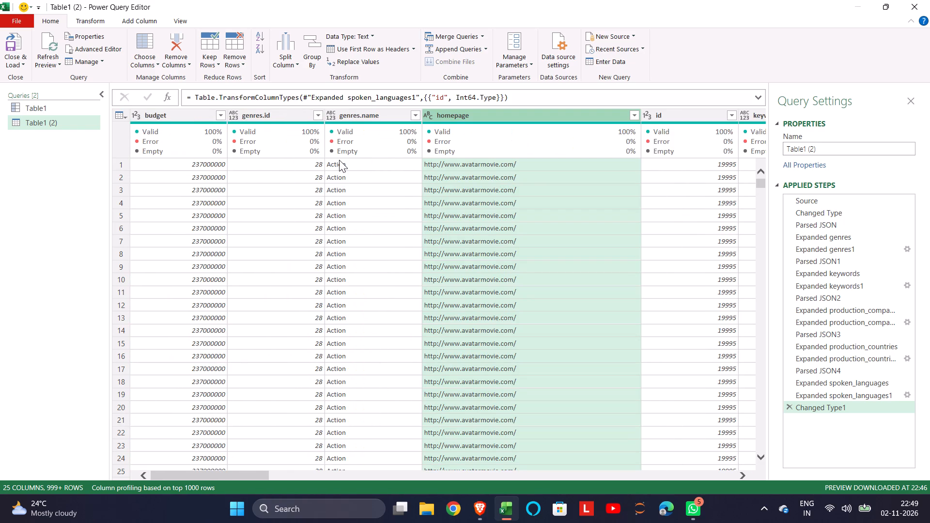
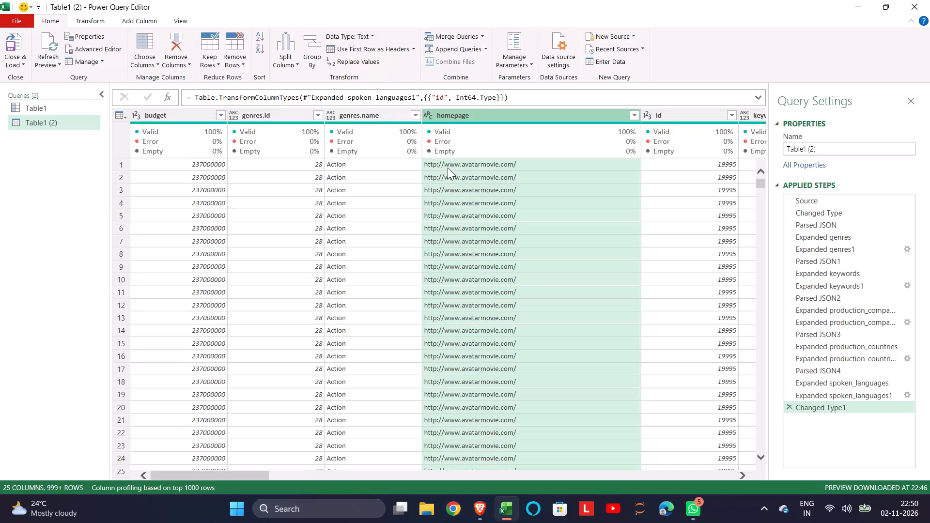
# Examine the homepage column's values further down the rows alongside the budget, genres and id columns, ending back at the first row.
pyautogui.scroll(-3, 494, 263)
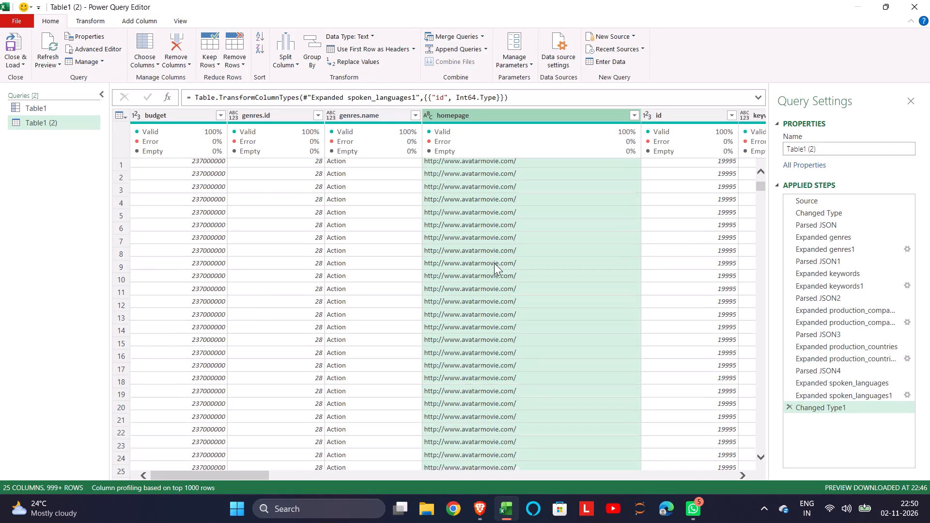
pyautogui.scroll(-10, 494, 263)
pyautogui.scroll(4, 494, 263)
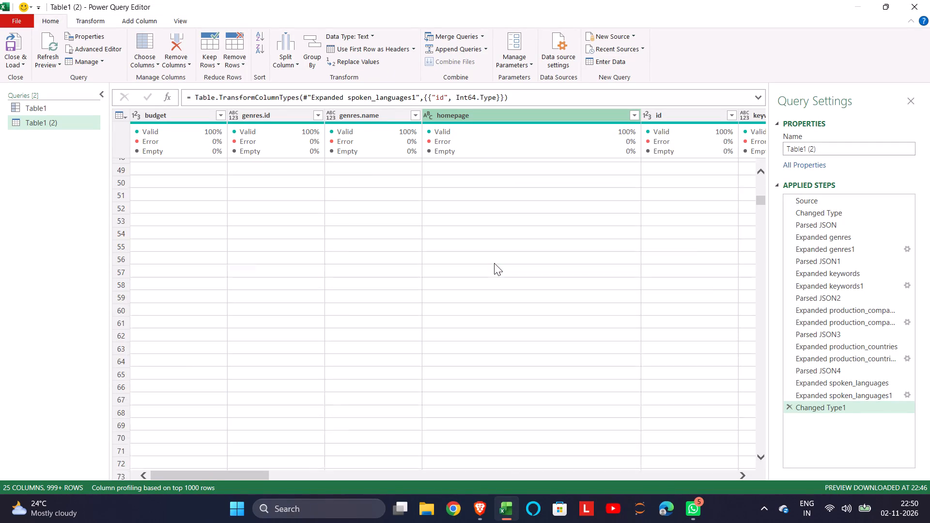
pyautogui.scroll(12, 494, 263)
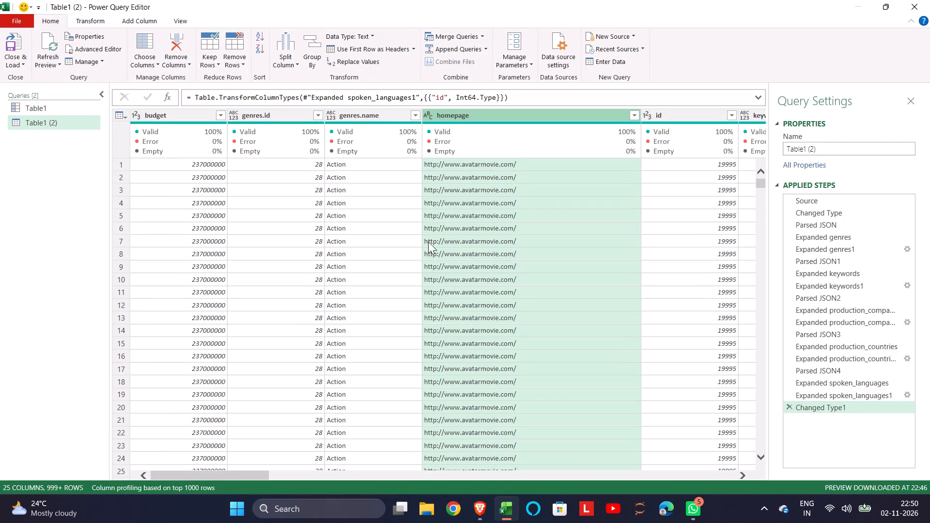
# Select the genres.id column.
pyautogui.click(259, 119)
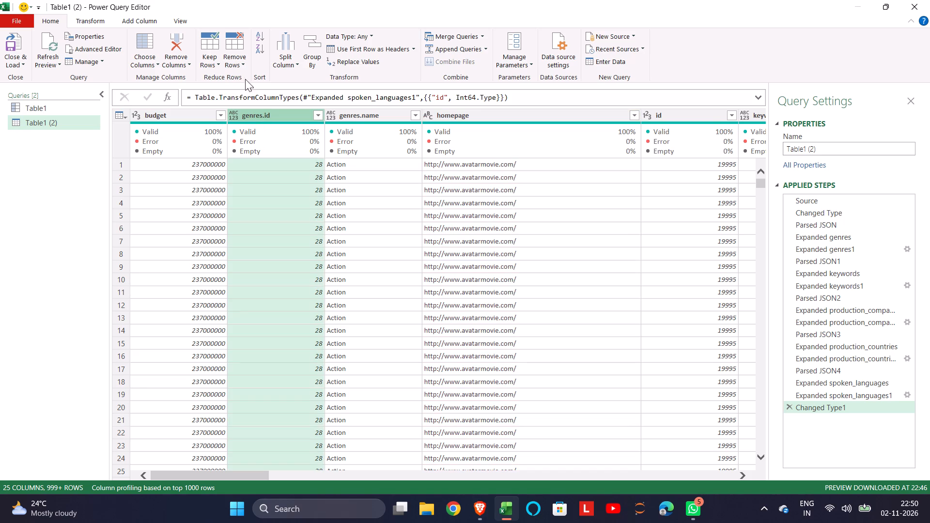